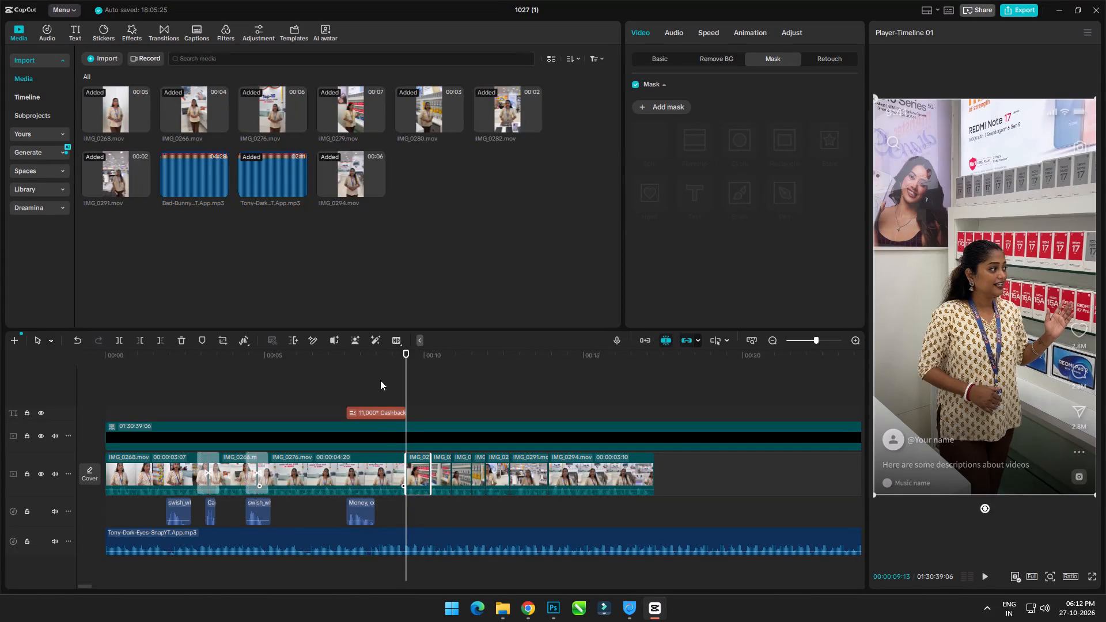
# Play back the section around the 11,000* Cashback title to check its picture and sound.
pyautogui.click(363, 357)
pyautogui.press('space')
pyautogui.press('space')
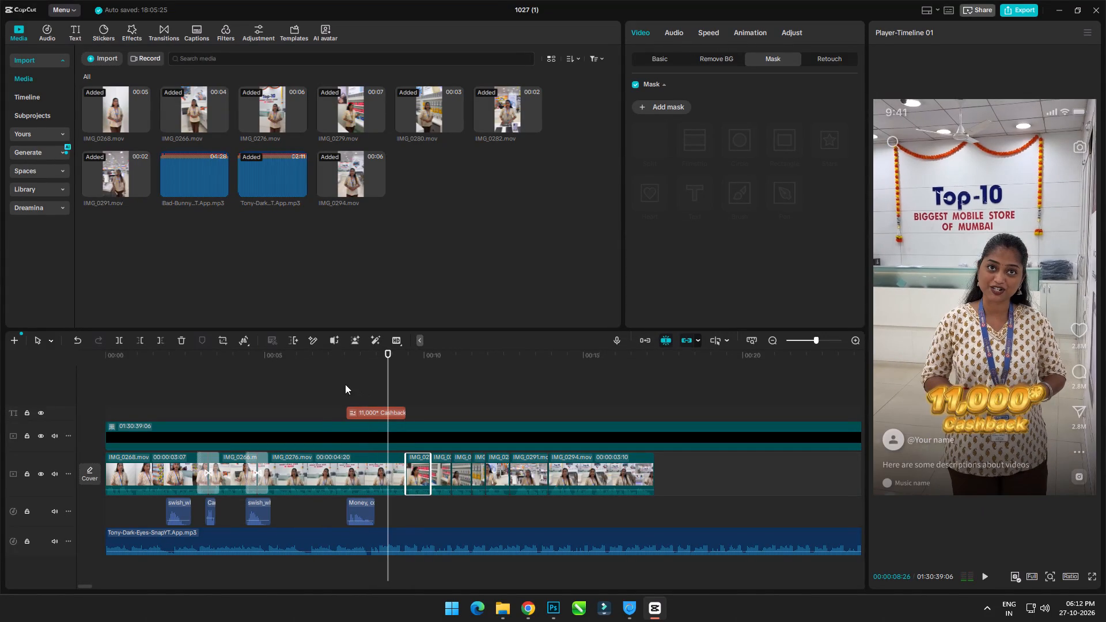
pyautogui.click(321, 359)
pyautogui.press('space')
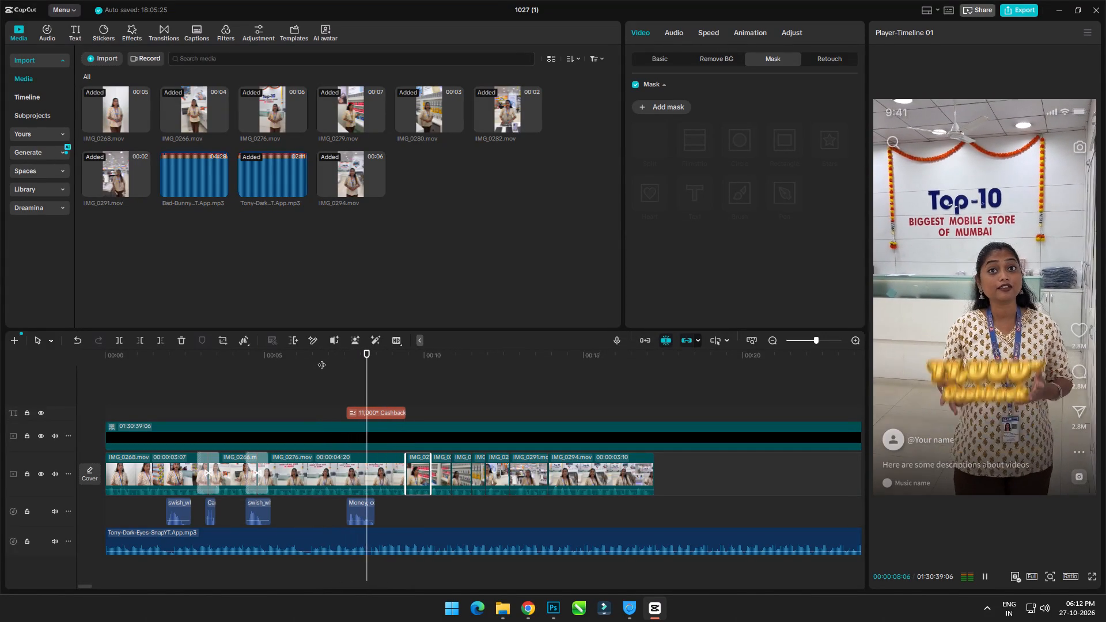
pyautogui.press('space')
# Set the volume of the Tony-Dark-Eyes background music track to -20 dB.
pyautogui.click(493, 543)
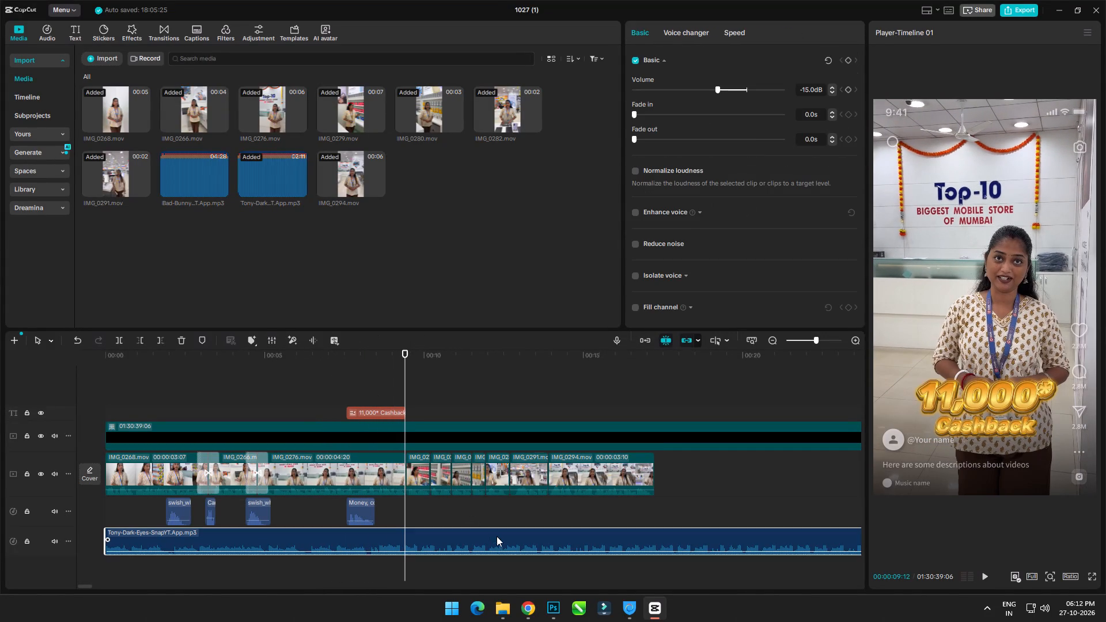
pyautogui.click(816, 88)
pyautogui.hotkey('ctrl', 'a')
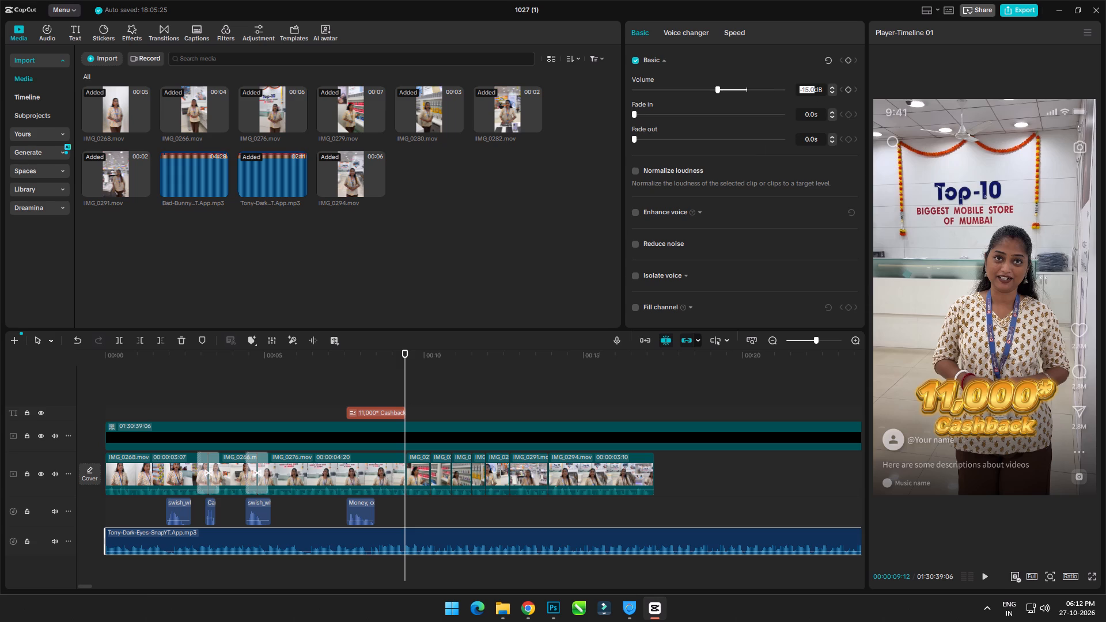
pyautogui.write('-20')
pyautogui.press('Return')
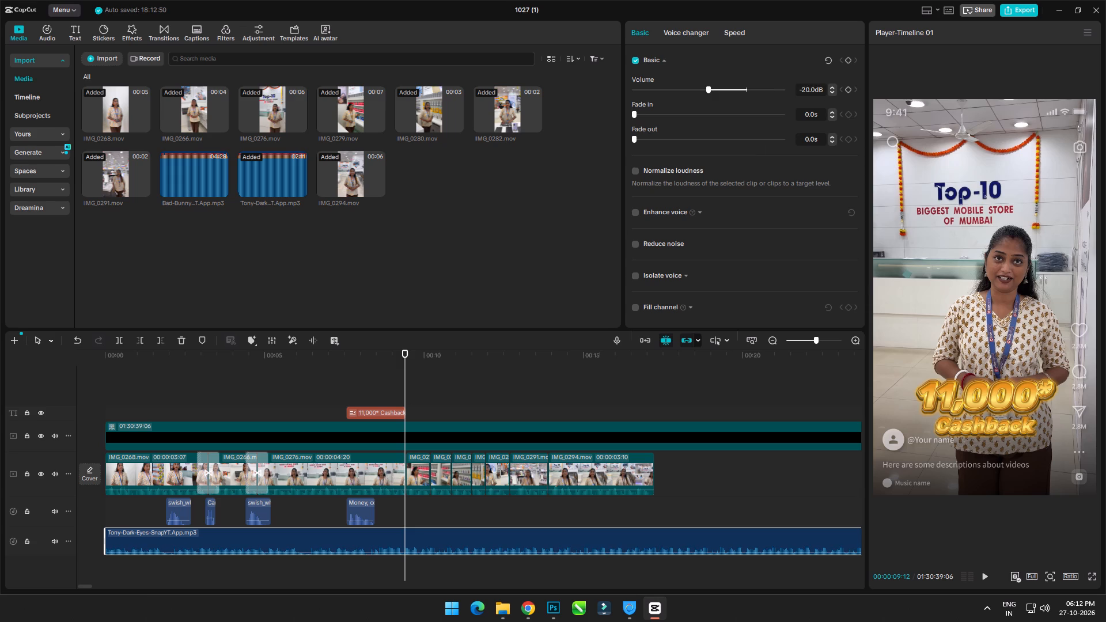
# Review the whole edit from the start, replay the closing IMG_0291 and IMG_0294 clips, and scrub back to the beginning.
pyautogui.press('Home')
pyautogui.press('space')
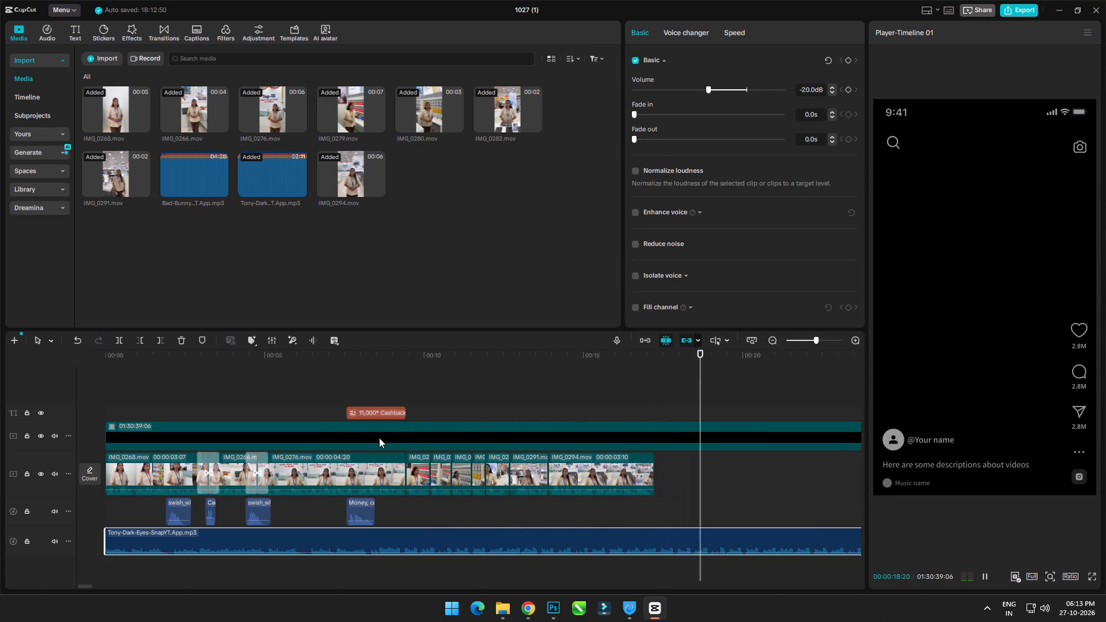
pyautogui.press('space')
pyautogui.press('space')
pyautogui.click(545, 382)
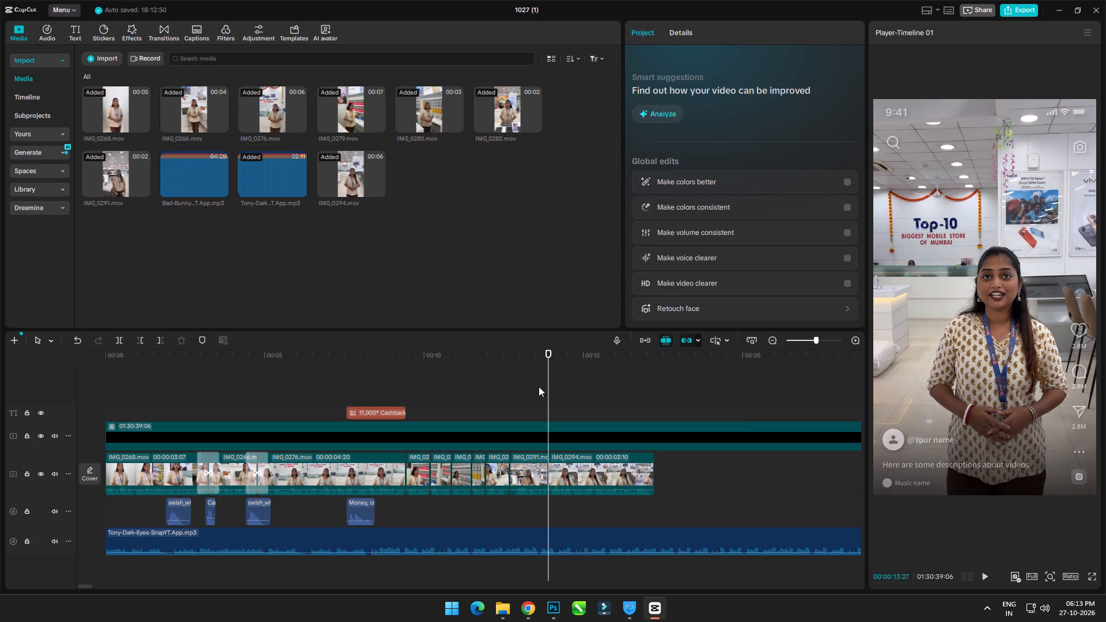
pyautogui.press('space')
pyautogui.press('space')
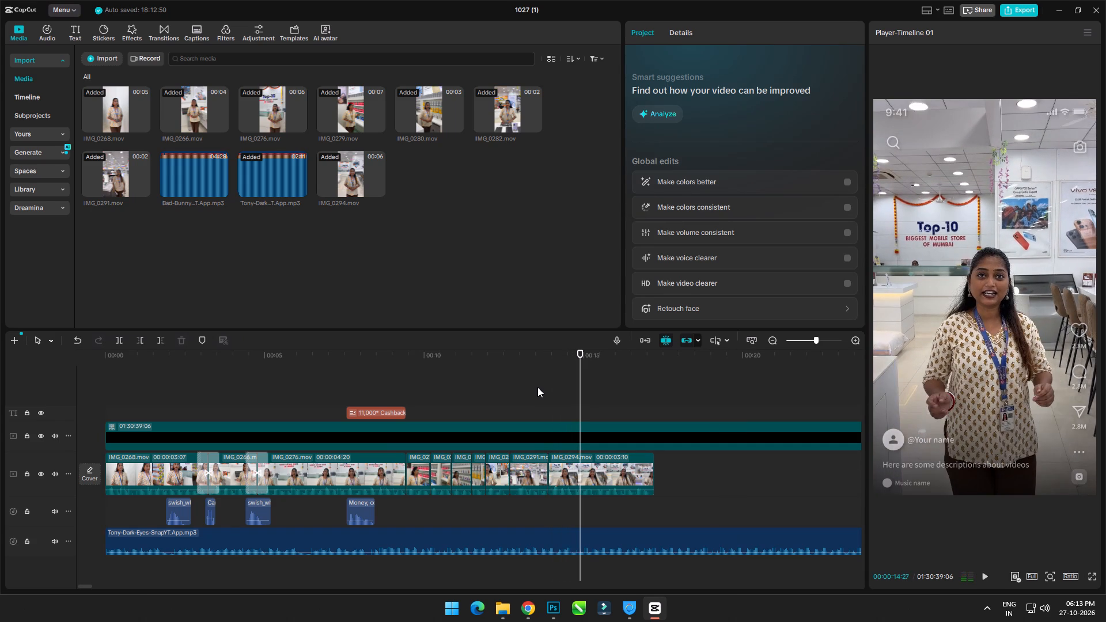
pyautogui.press('space')
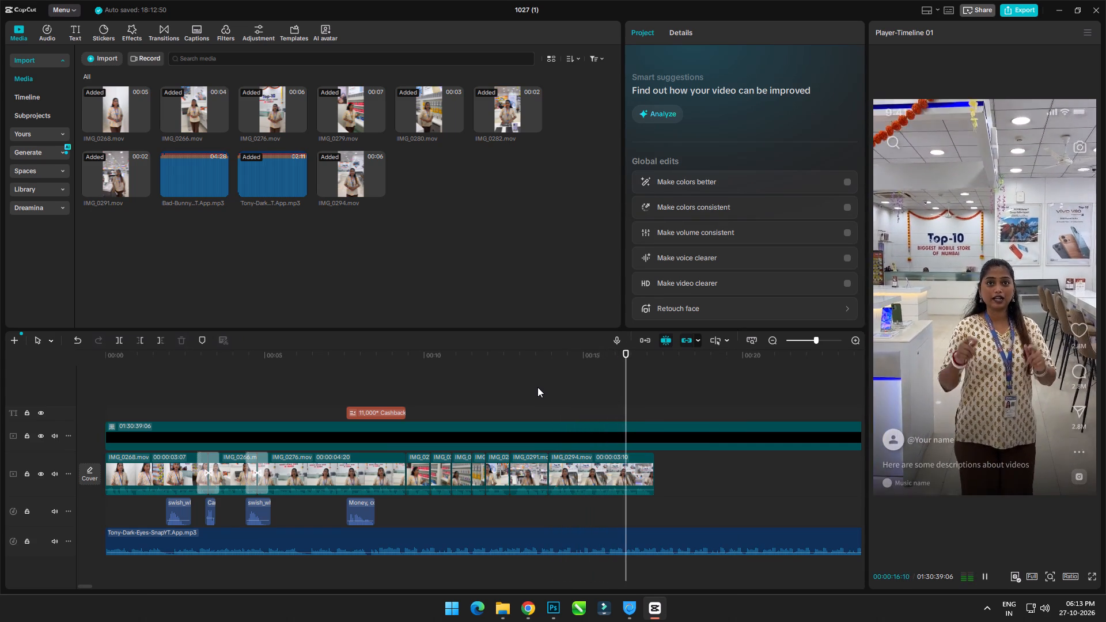
pyautogui.press('space')
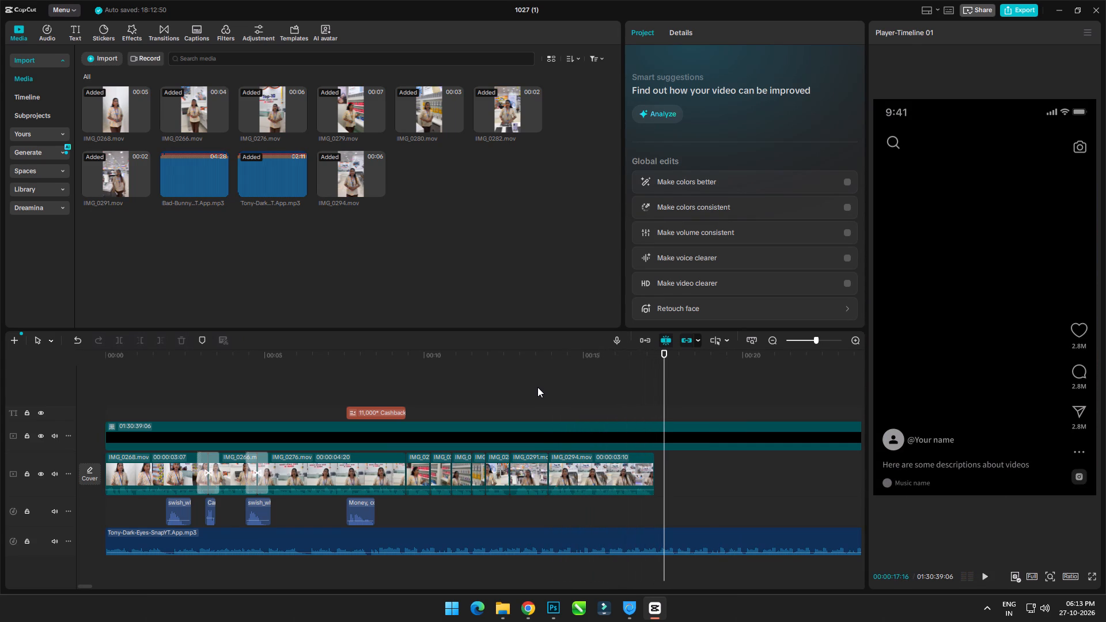
pyautogui.click(479, 361)
pyautogui.moveTo(478, 356); pyautogui.dragTo(222, 380)
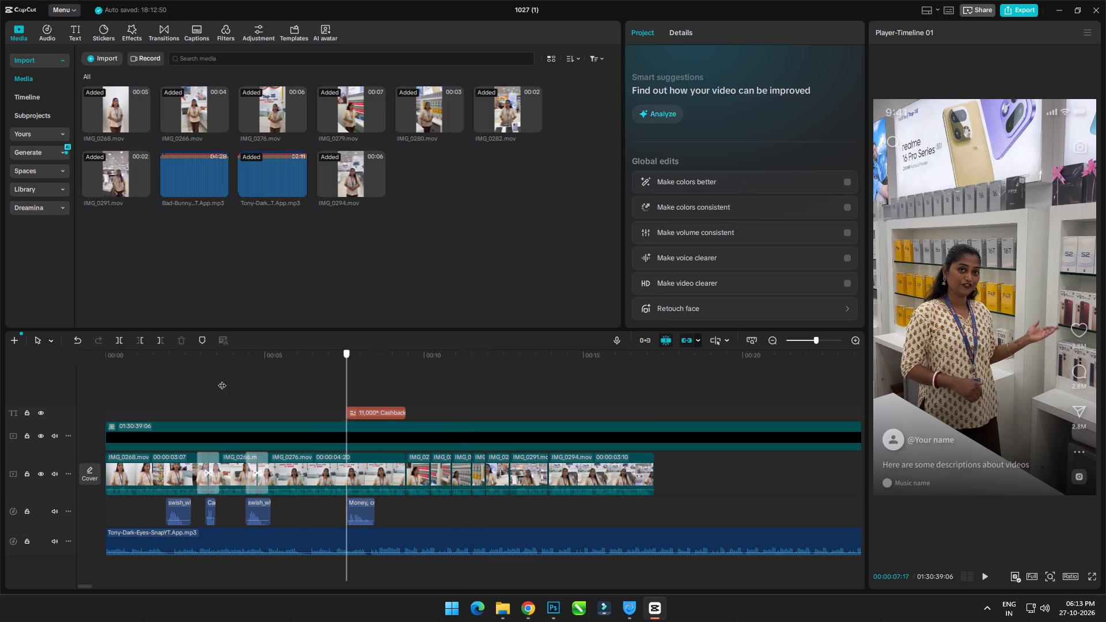
pyautogui.moveTo(222, 380); pyautogui.dragTo(66, 389)
# Switch to Photoshop and draw an orange rounded rectangle about 396 × 123 px with 10 px corners, centred low on the blank canvas.
pyautogui.hotkey('alt', 'Tab')
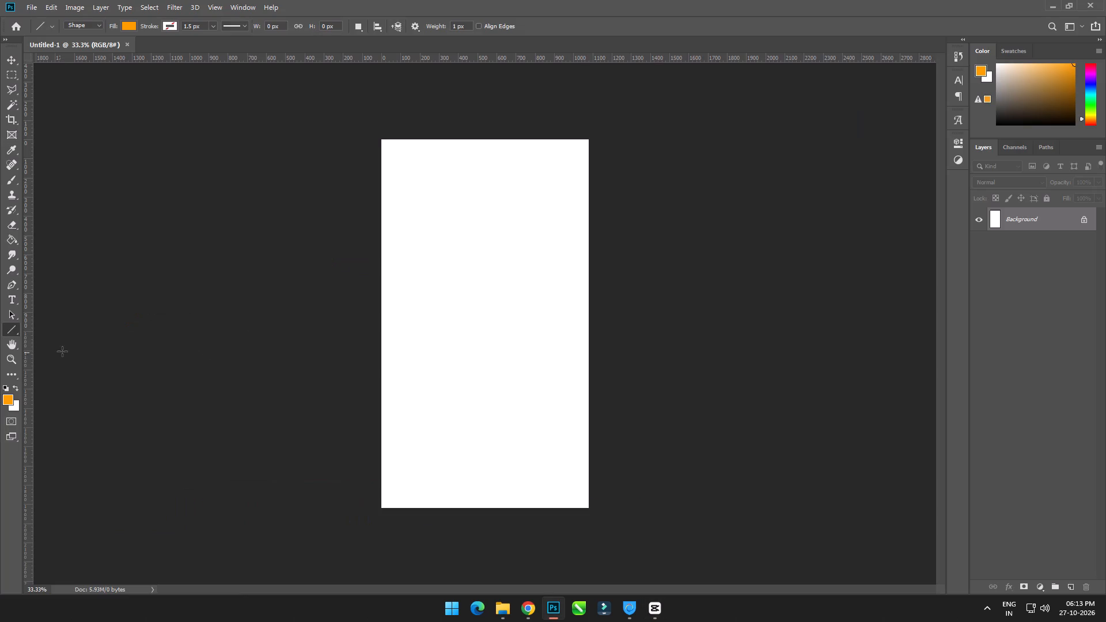
pyautogui.rightClick(13, 333)
pyautogui.click(51, 341)
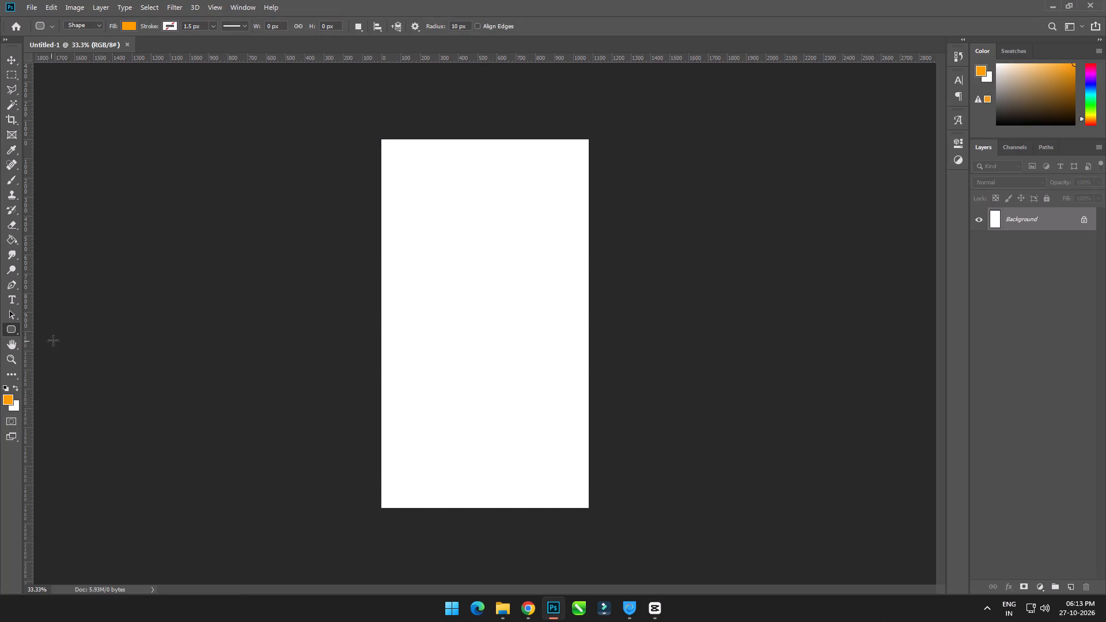
pyautogui.moveTo(448, 409); pyautogui.dragTo(515, 432)
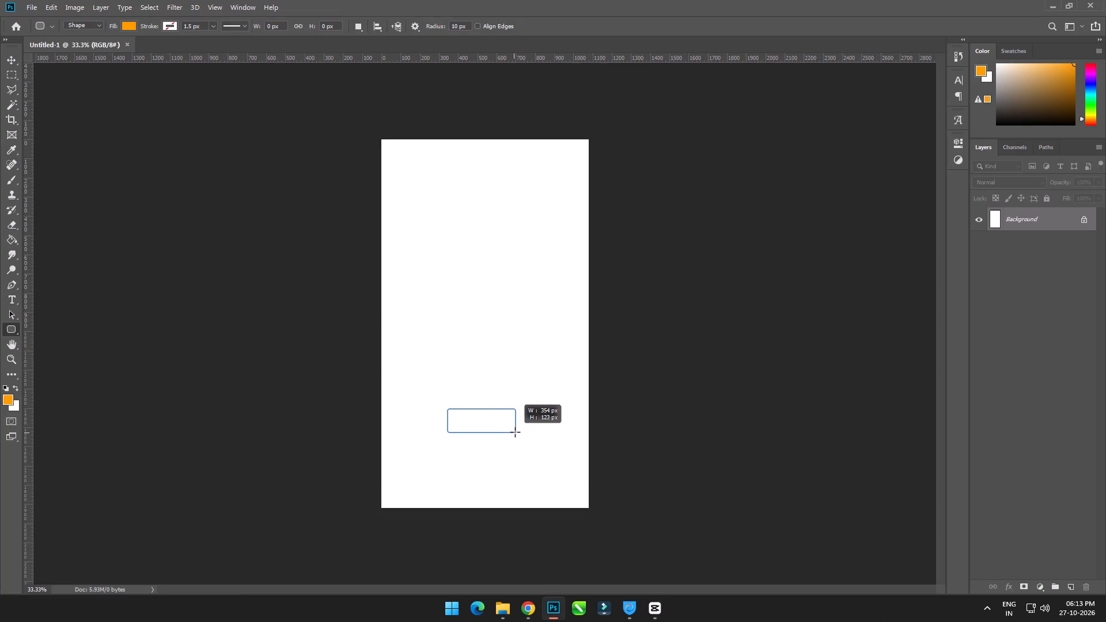
pyautogui.moveTo(515, 432); pyautogui.dragTo(521, 432)
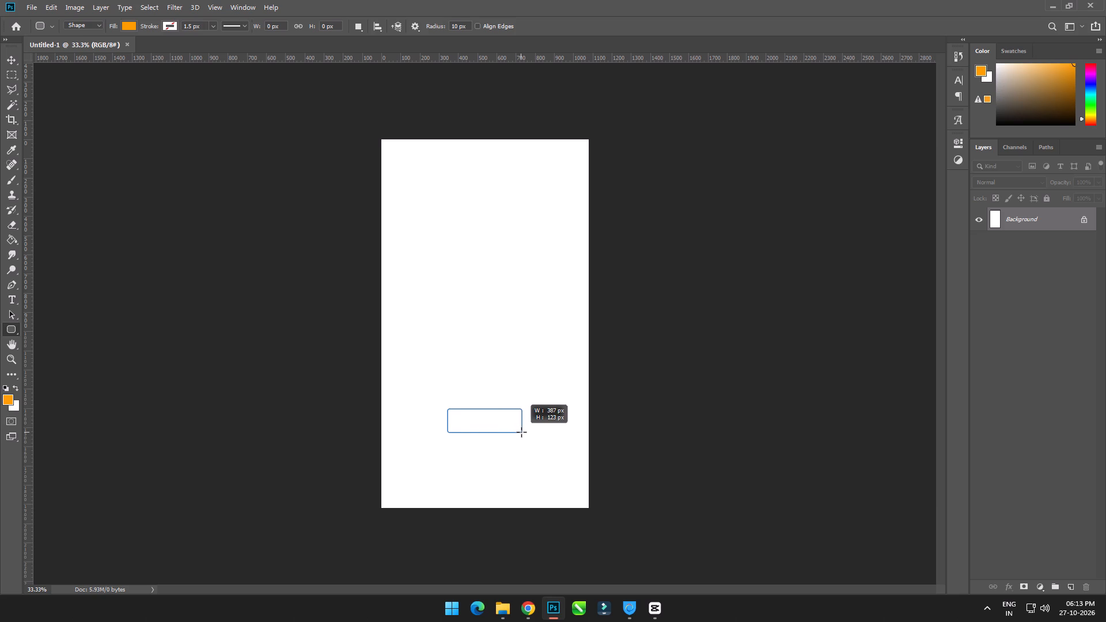
pyautogui.moveTo(521, 432); pyautogui.dragTo(523, 432)
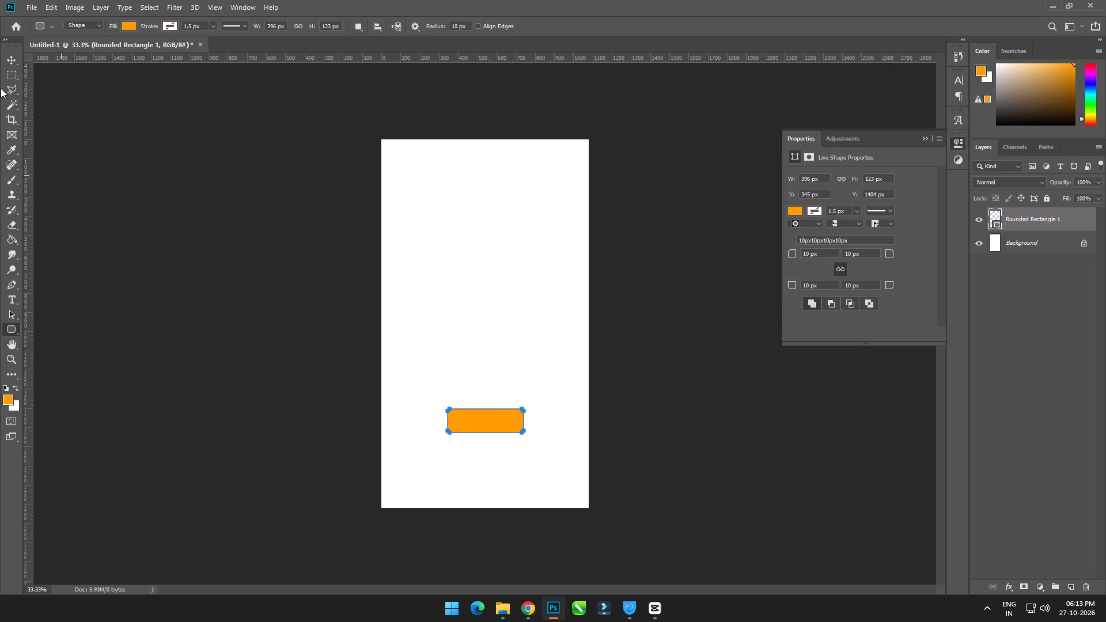
pyautogui.click(8, 54)
# Switch to File Explorer and open the logo folder on the Creatives (D:) drive in a new window.
pyautogui.hotkey('alt', 'Tab')
pyautogui.hotkey('alt', 'Tab')
pyautogui.hotkey('alt', 'Tab')
pyautogui.hotkey('alt', 'Tab')
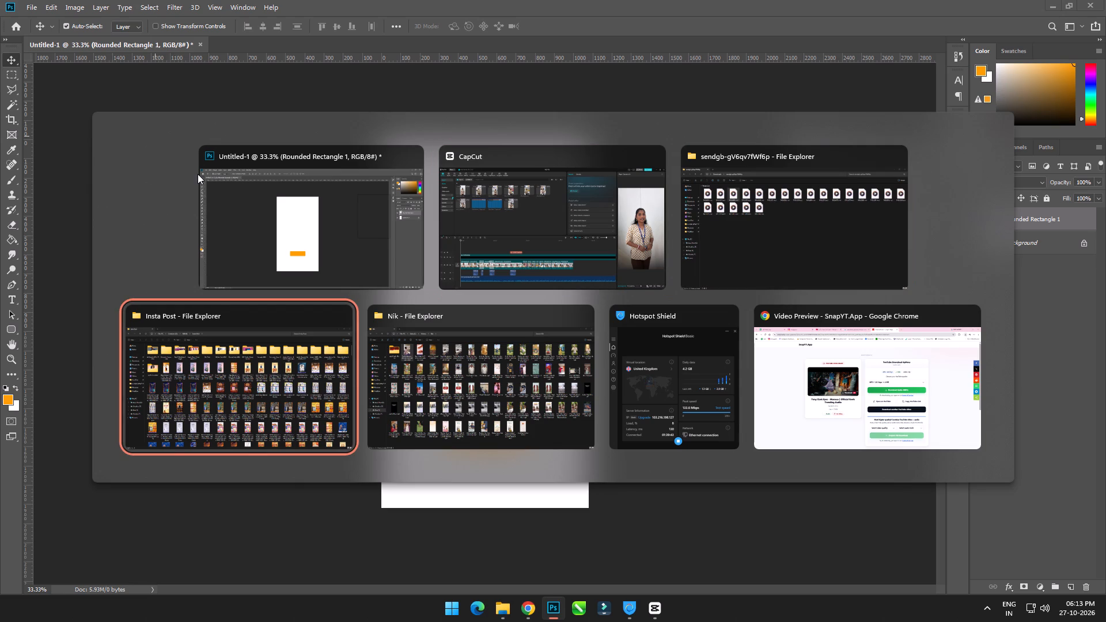
pyautogui.hotkey('alt', 'Tab')
pyautogui.hotkey('alt', 'Tab')
pyautogui.hotkey('alt', 'Tab')
pyautogui.hotkey('alt', 'Tab')
pyautogui.hotkey('alt', 'Tab')
pyautogui.hotkey('alt', 'Tab')
pyautogui.hotkey('alt', 'Tab')
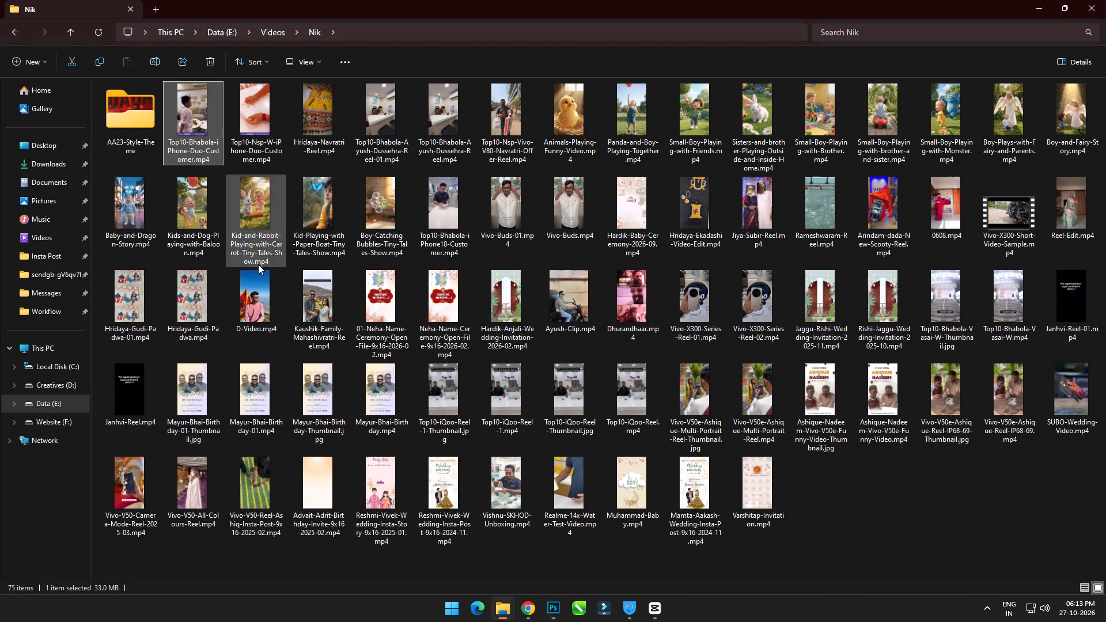
pyautogui.middleClick(501, 606)
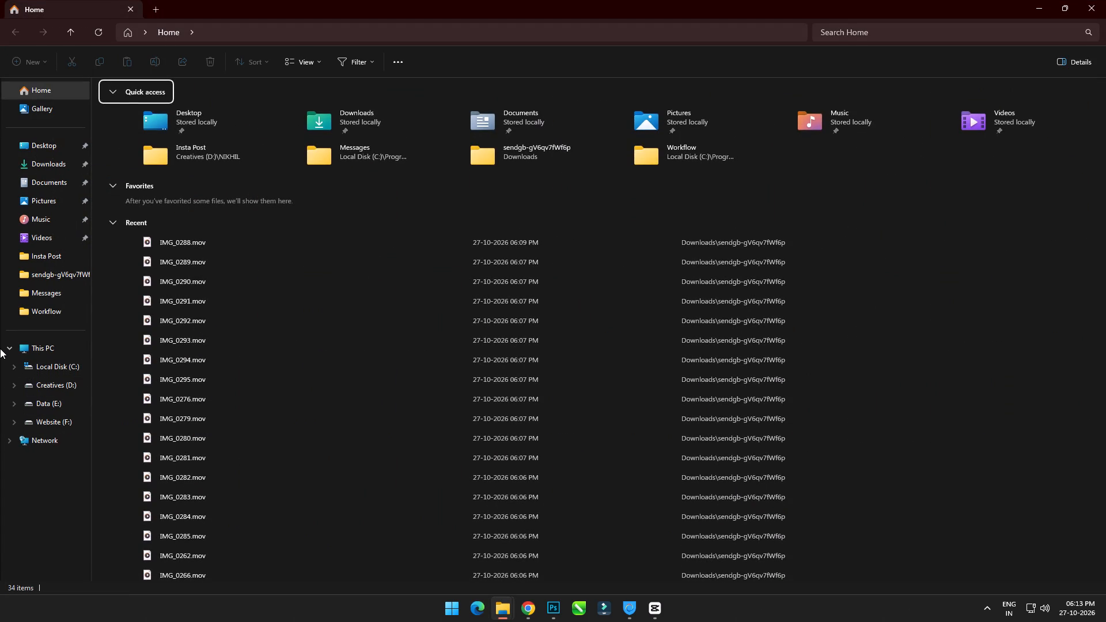
pyautogui.click(51, 385)
pyautogui.doubleClick(578, 120)
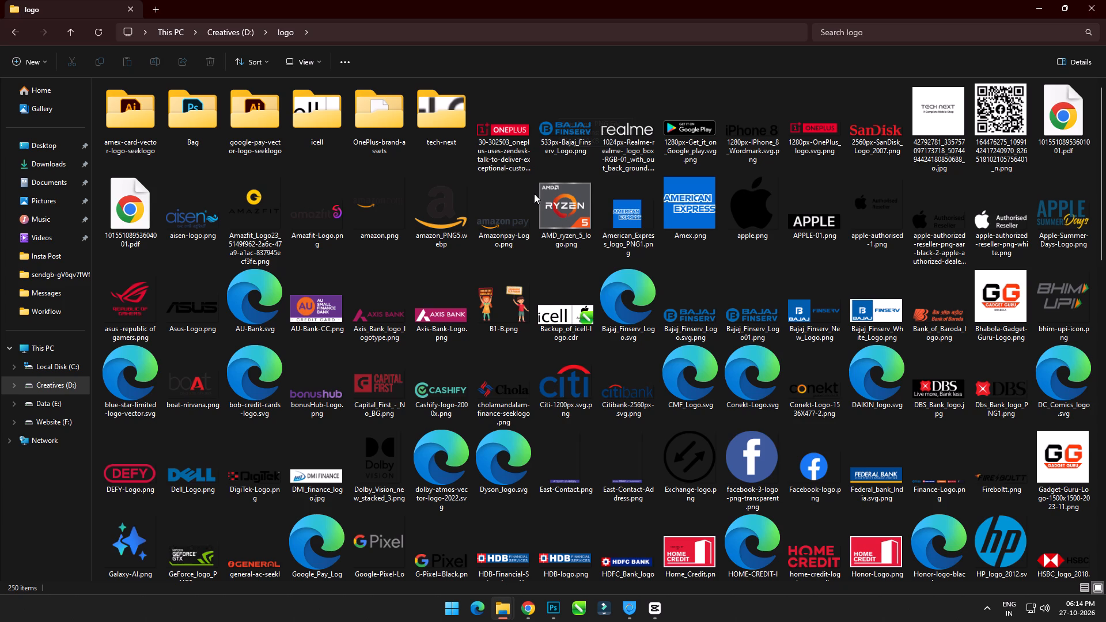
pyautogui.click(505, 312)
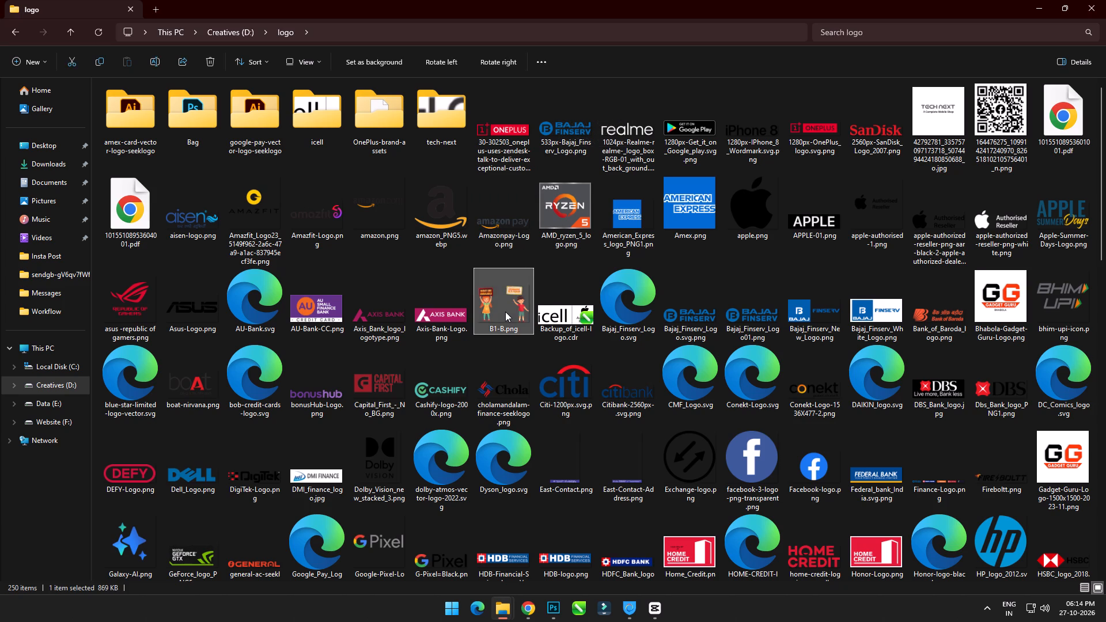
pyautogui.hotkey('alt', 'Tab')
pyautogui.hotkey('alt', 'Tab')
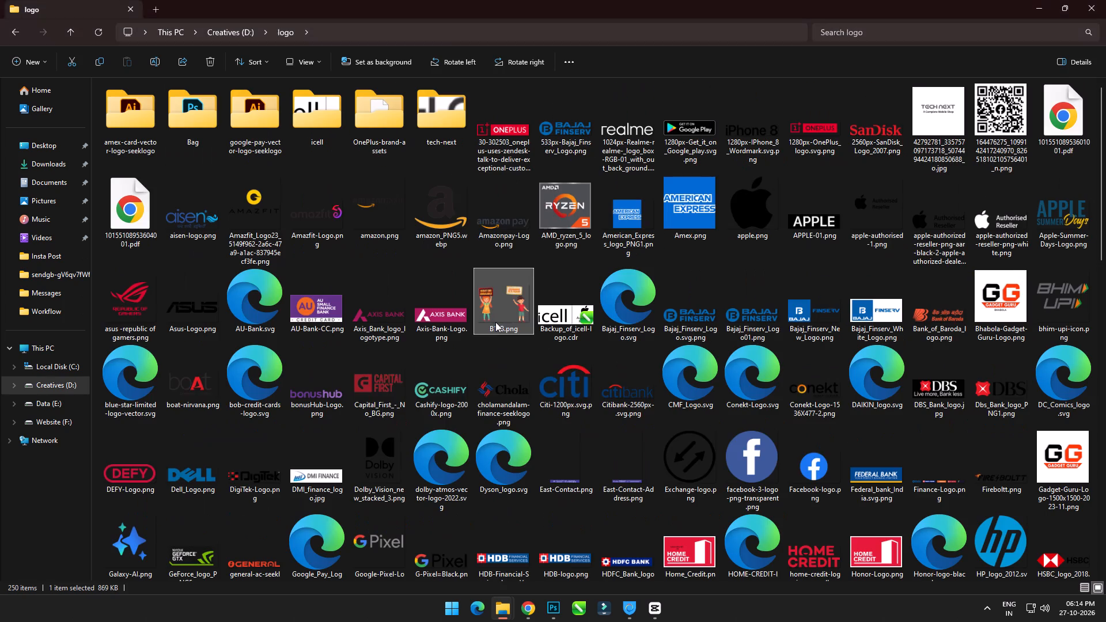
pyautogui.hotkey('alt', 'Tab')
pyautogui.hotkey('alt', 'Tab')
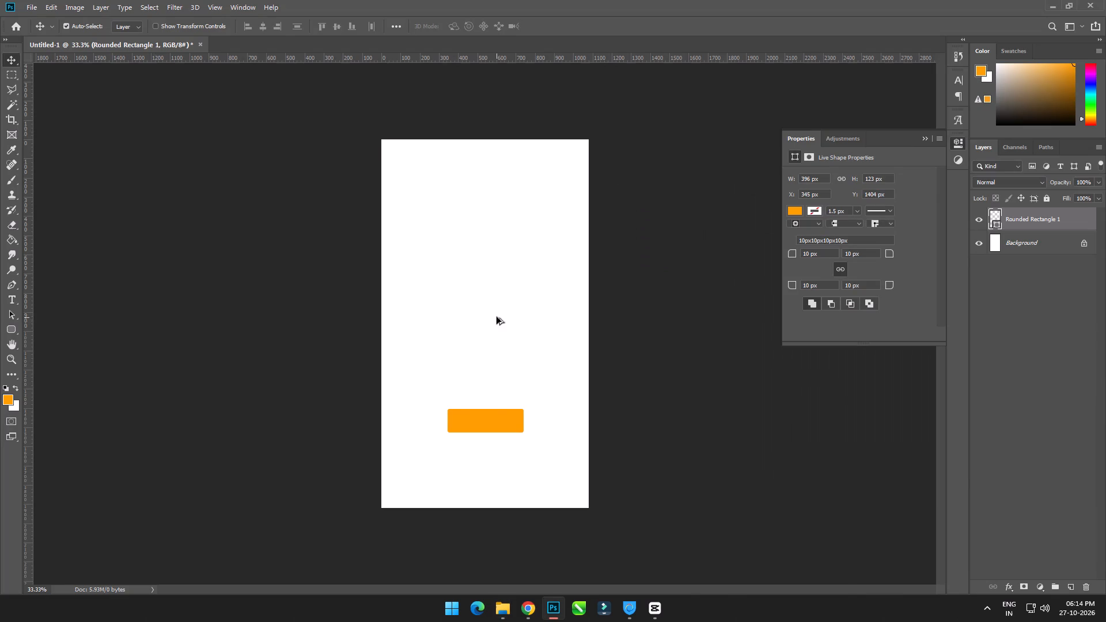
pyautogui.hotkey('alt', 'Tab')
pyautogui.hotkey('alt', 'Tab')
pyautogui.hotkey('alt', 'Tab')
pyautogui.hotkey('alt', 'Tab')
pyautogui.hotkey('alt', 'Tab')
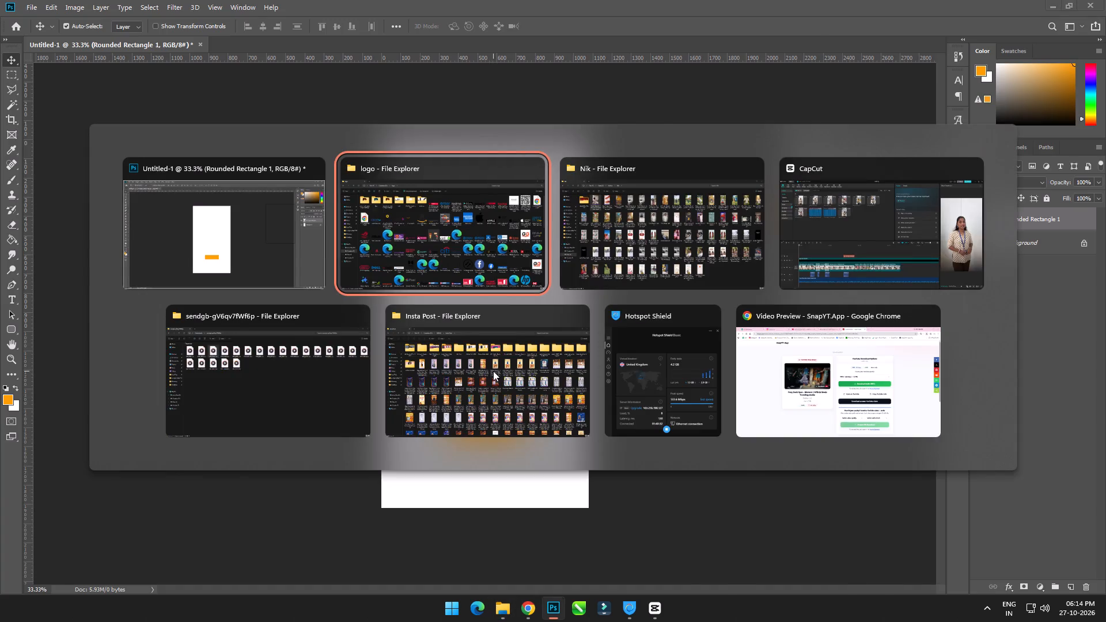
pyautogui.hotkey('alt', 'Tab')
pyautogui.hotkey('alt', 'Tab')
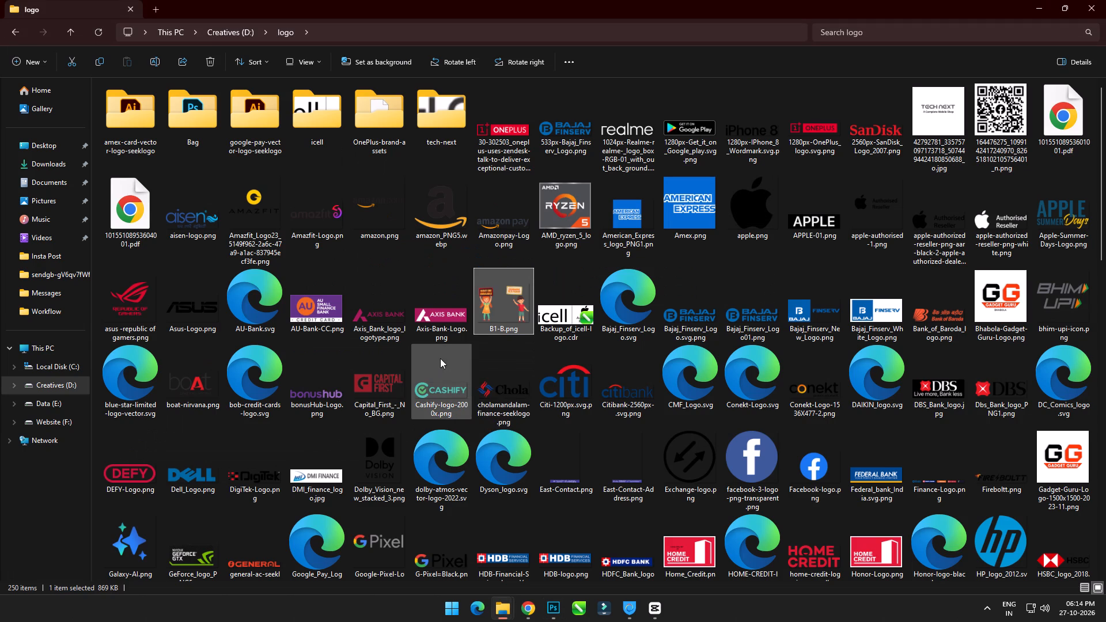
# Open Xiaomi_logo_(2021-).svg from the logo folder as its own document in Photoshop, accepting the import settings.
pyautogui.click(445, 324)
pyautogui.press('x')
pyautogui.press('x')
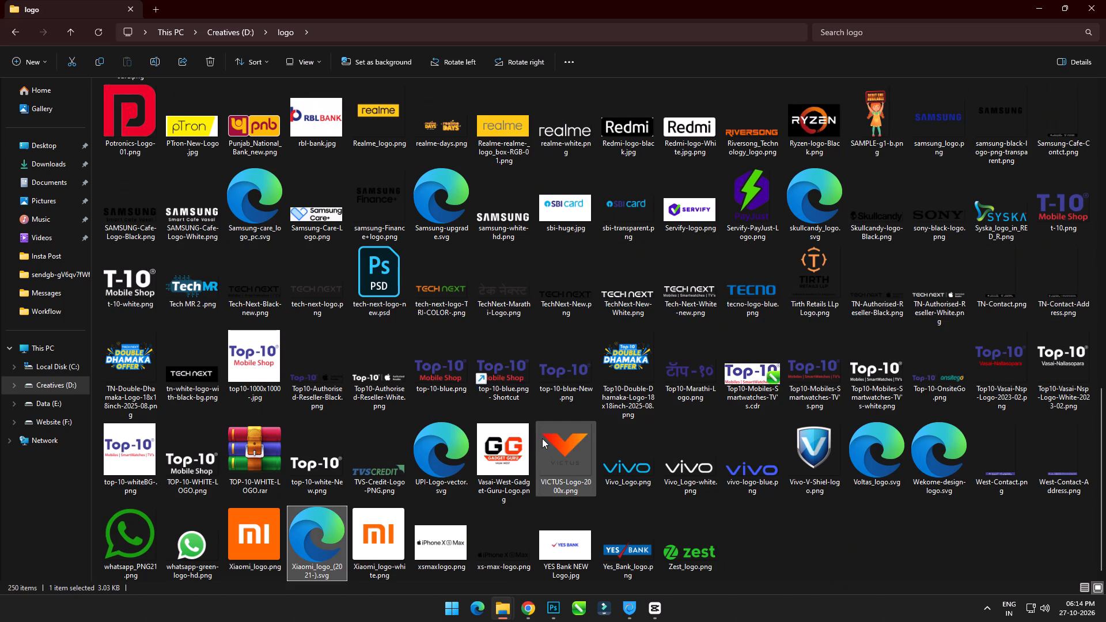
pyautogui.moveTo(314, 534); pyautogui.dragTo(358, 507)
pyautogui.hotkey('alt', 'Tab')
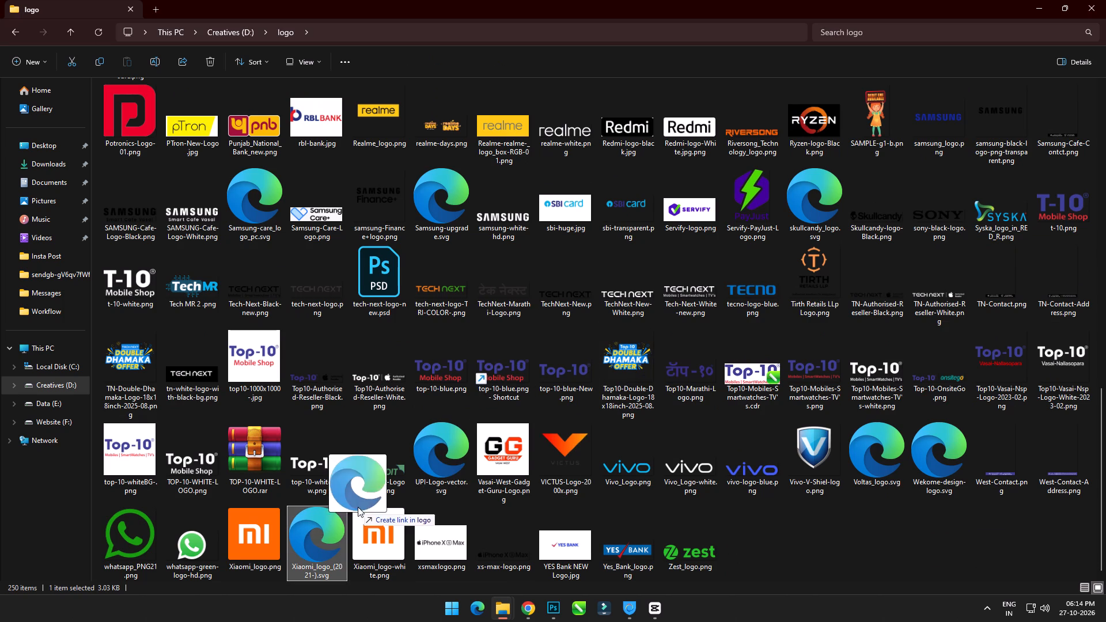
pyautogui.moveTo(358, 507); pyautogui.dragTo(720, 13)
pyautogui.click(639, 159)
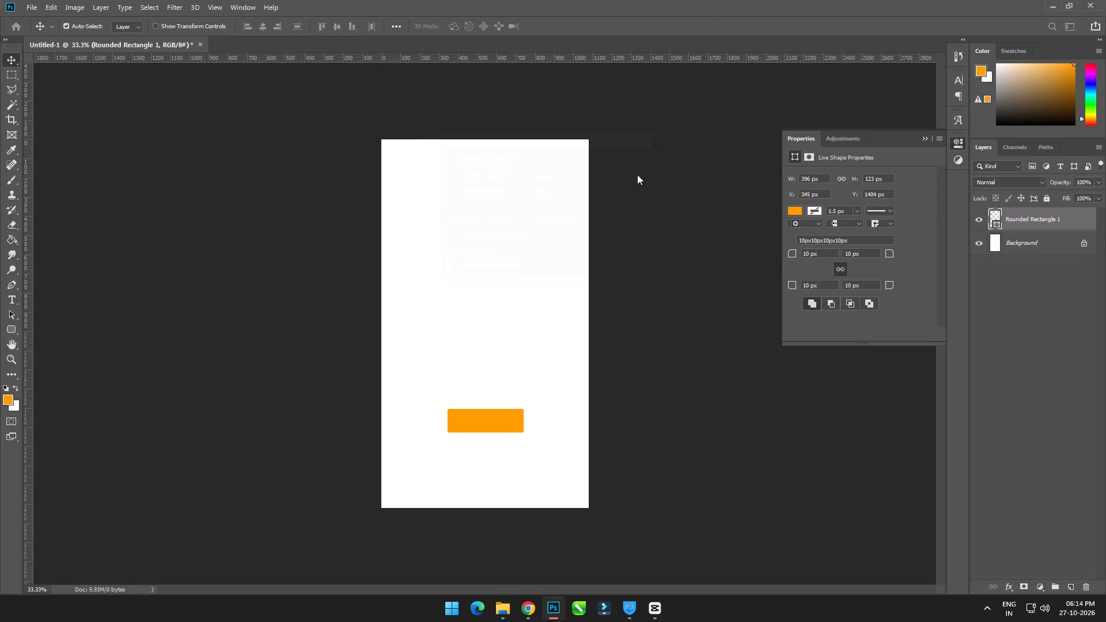
# Sample the orange of the Xiaomi logo and apply it as the rounded rectangle's fill in Untitled-1.
pyautogui.press('g')
pyautogui.keyDown('alt'); pyautogui.click(597, 183); pyautogui.keyUp('alt')
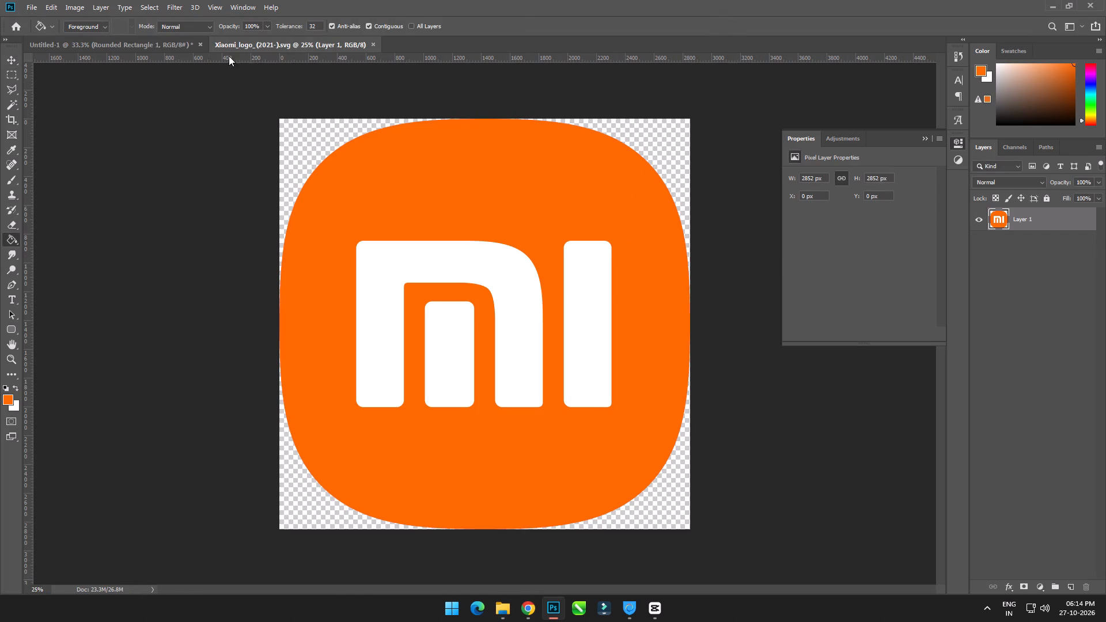
pyautogui.click(158, 46)
pyautogui.click(1025, 244)
pyautogui.click(1018, 225)
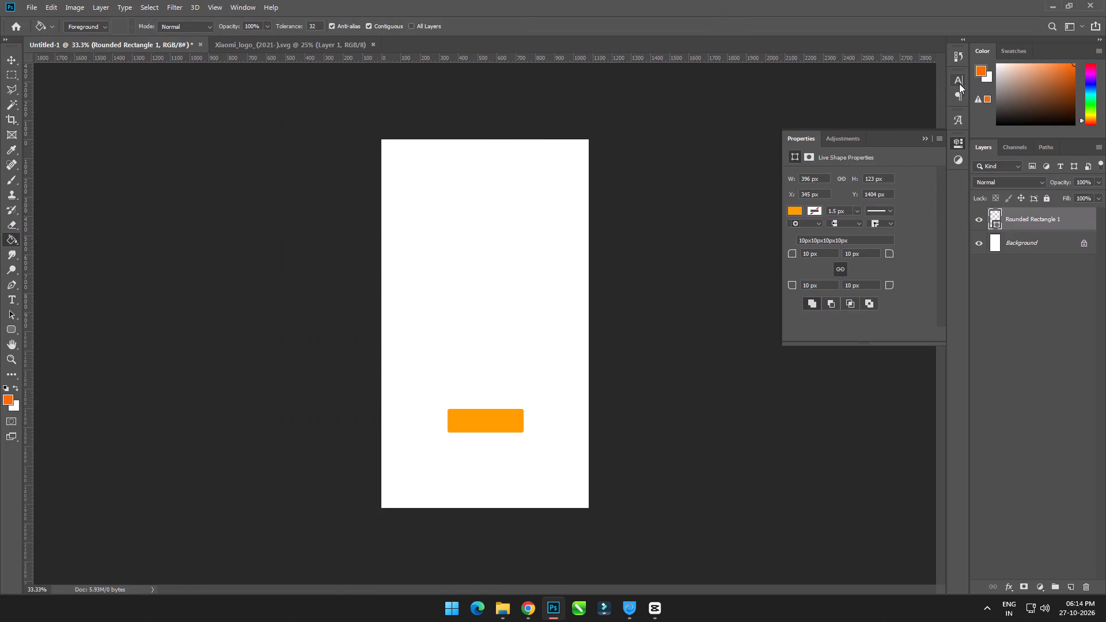
pyautogui.click(796, 207)
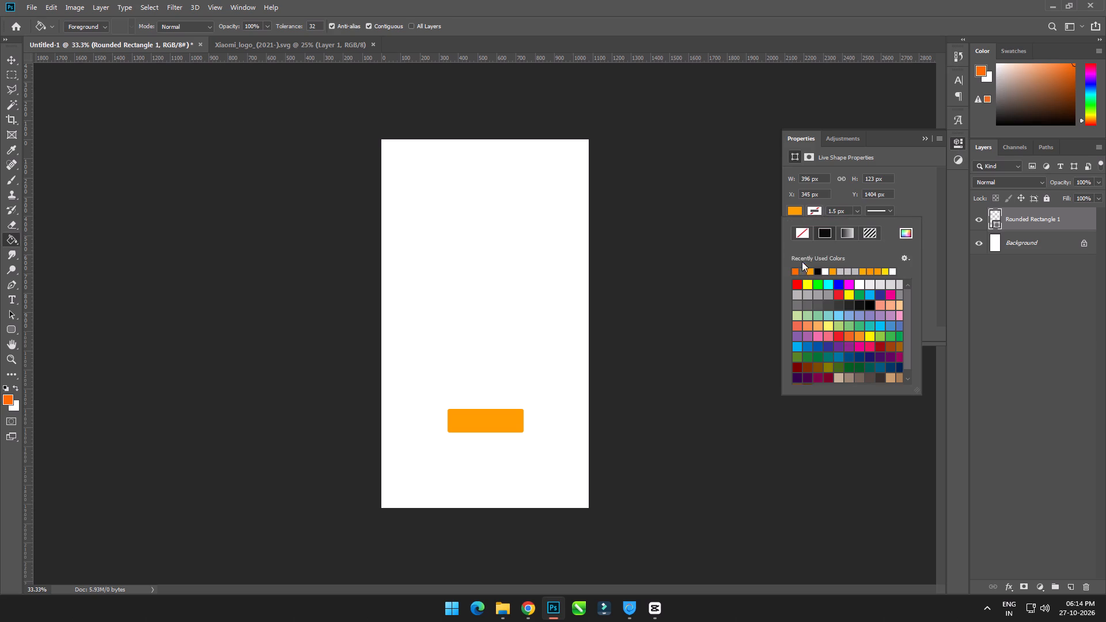
pyautogui.click(793, 274)
pyautogui.click(929, 137)
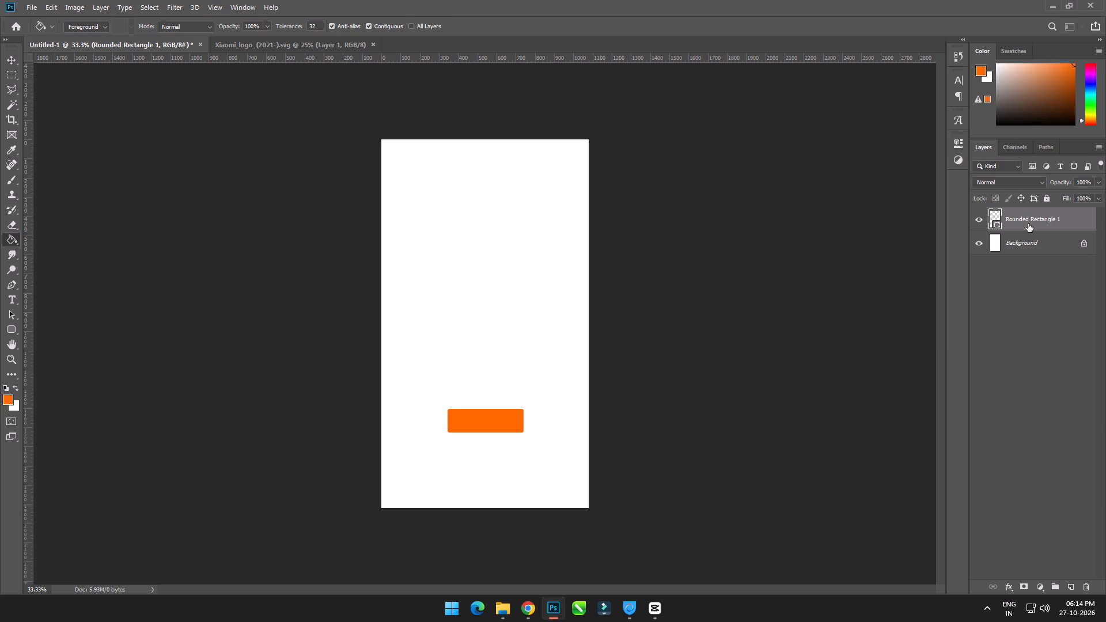
# In the Xiaomi logo document, select the orange background with the Magic Wand and delete it, leaving only the white MI letters.
pyautogui.click(353, 49)
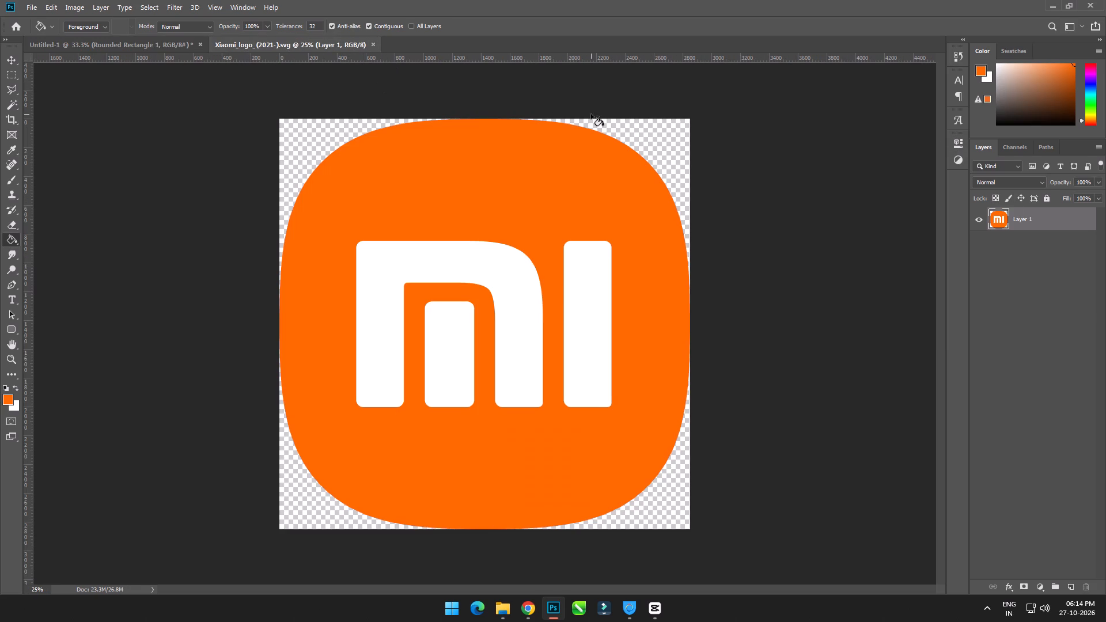
pyautogui.press('w')
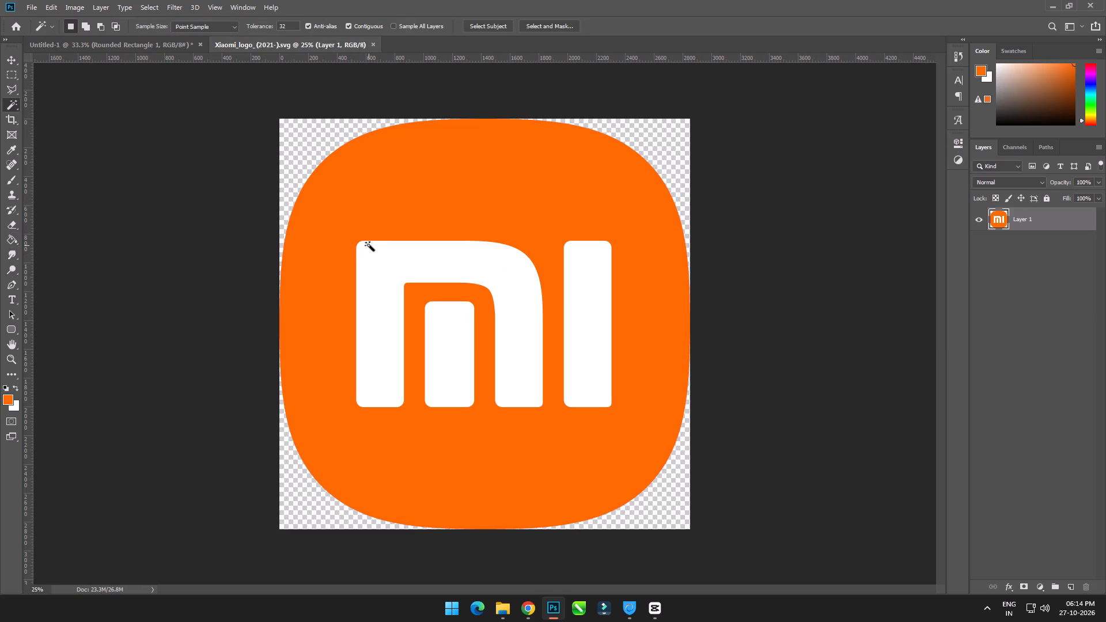
pyautogui.press('w')
pyautogui.press('w')
pyautogui.click(459, 185)
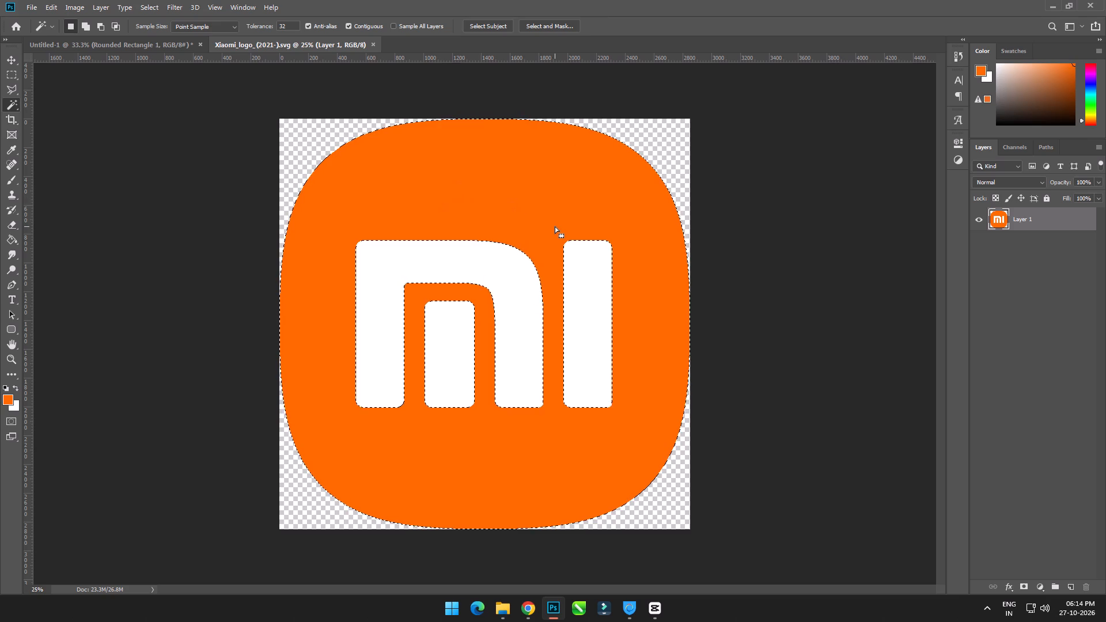
pyautogui.press('Delete')
pyautogui.press('m')
pyautogui.click(554, 208)
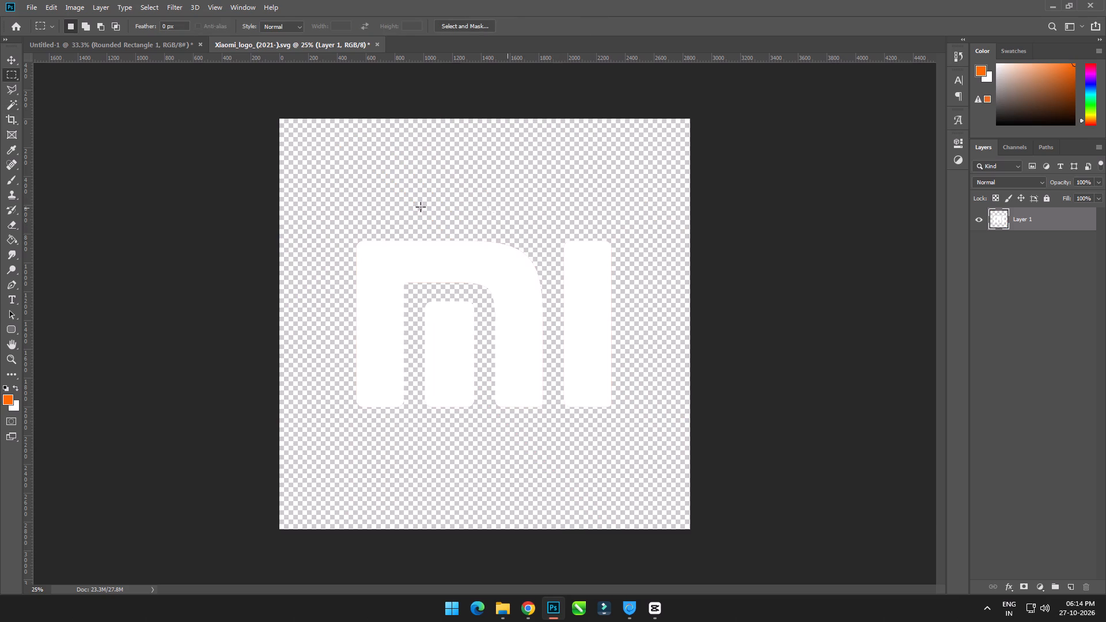
# Copy the white MI letters from the logo document and paste them into Untitled-1.
pyautogui.moveTo(342, 227); pyautogui.dragTo(621, 422)
pyautogui.hotkey('ctrl', 'Up')
pyautogui.hotkey('ctrl', 'c')
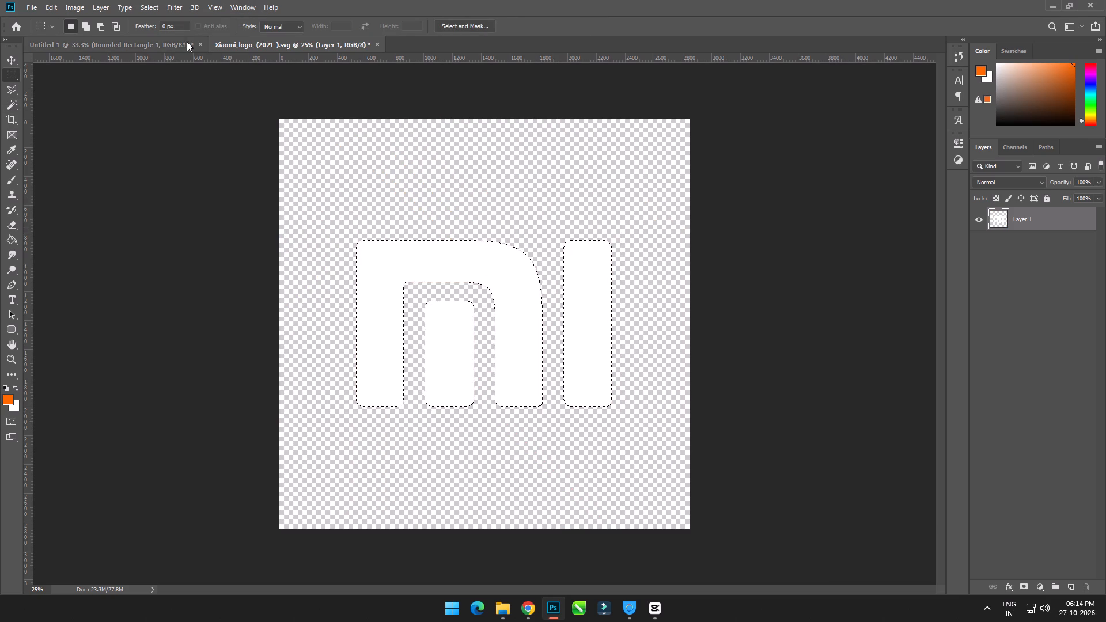
pyautogui.click(183, 41)
pyautogui.hotkey('ctrl', 'v')
# Scale the pasted MI letters to about 6.9% and centre them on the orange rounded rectangle.
pyautogui.hotkey('ctrl', 't')
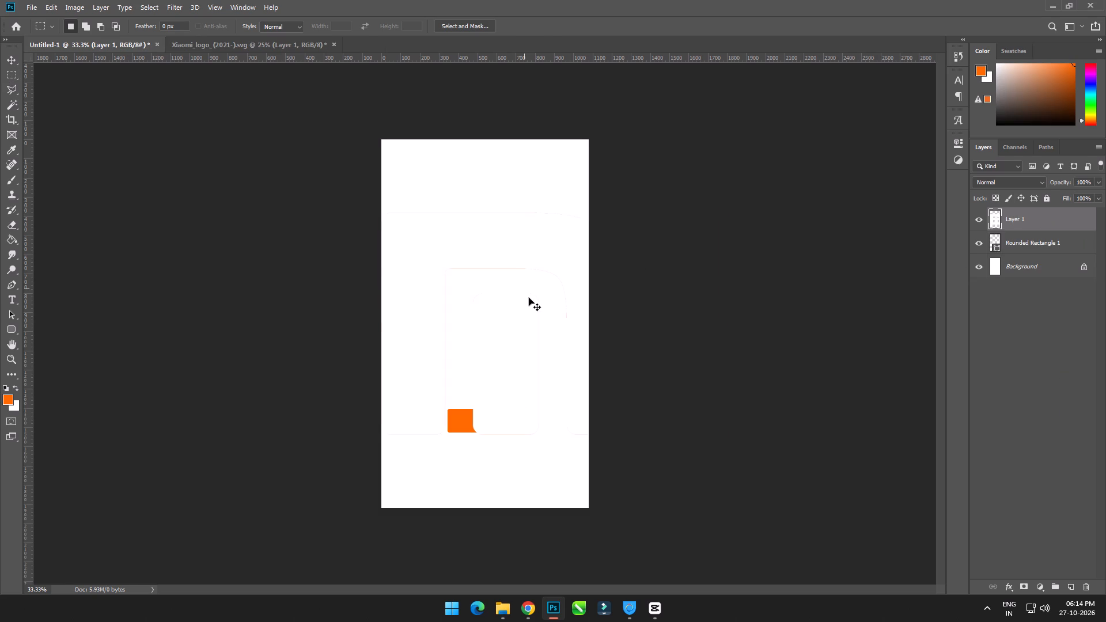
pyautogui.moveTo(556, 211); pyautogui.dragTo(573, 409)
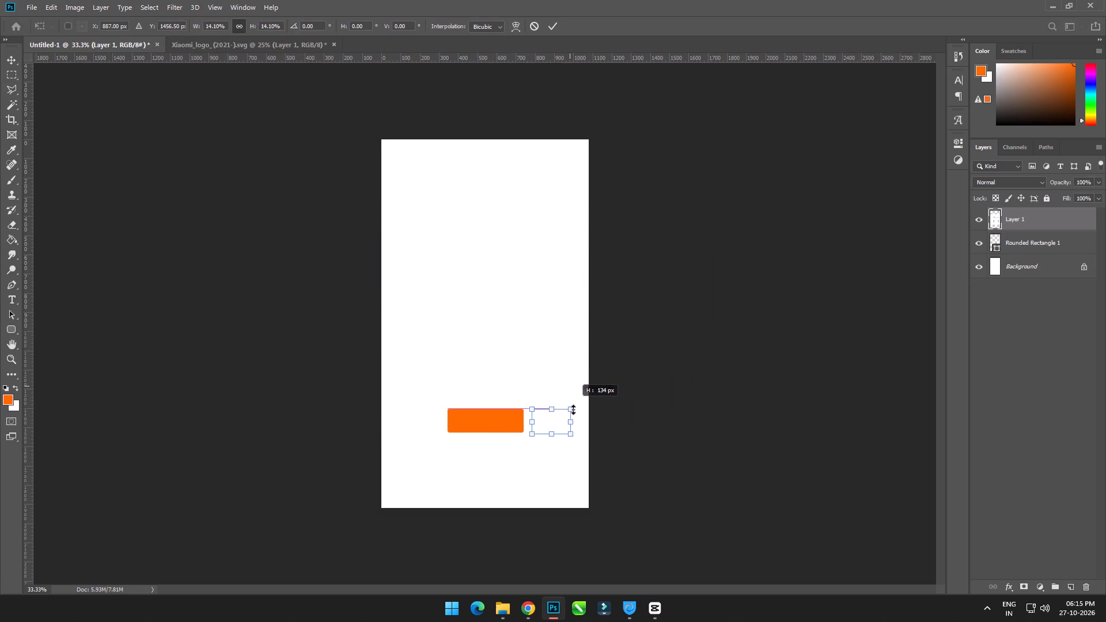
pyautogui.moveTo(573, 409); pyautogui.dragTo(573, 413)
pyautogui.moveTo(556, 425); pyautogui.dragTo(491, 422)
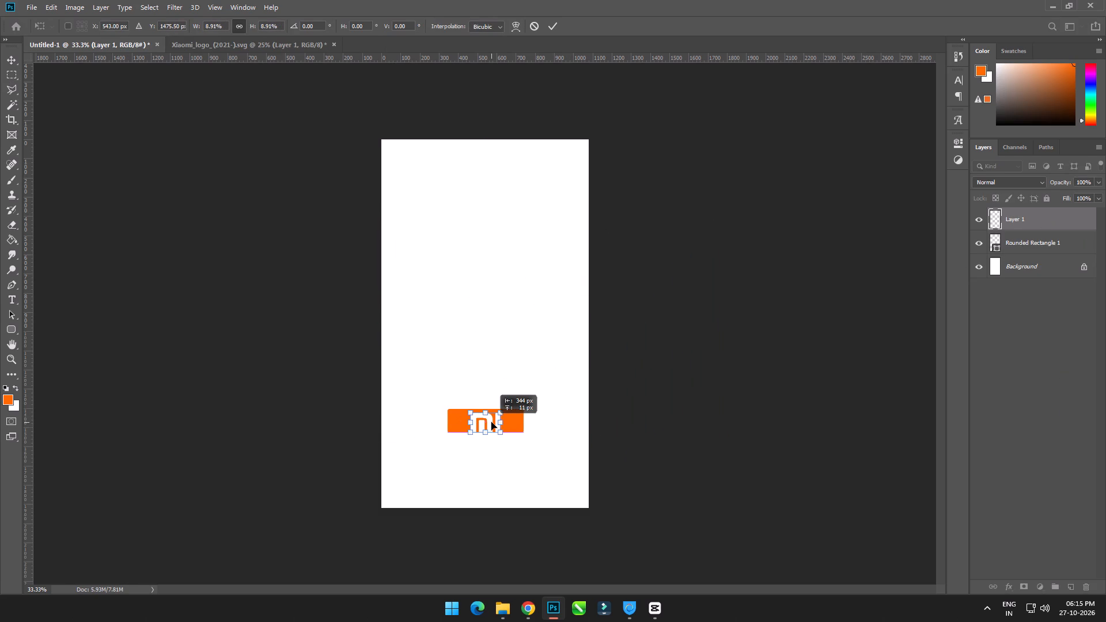
pyautogui.moveTo(491, 422); pyautogui.dragTo(497, 420)
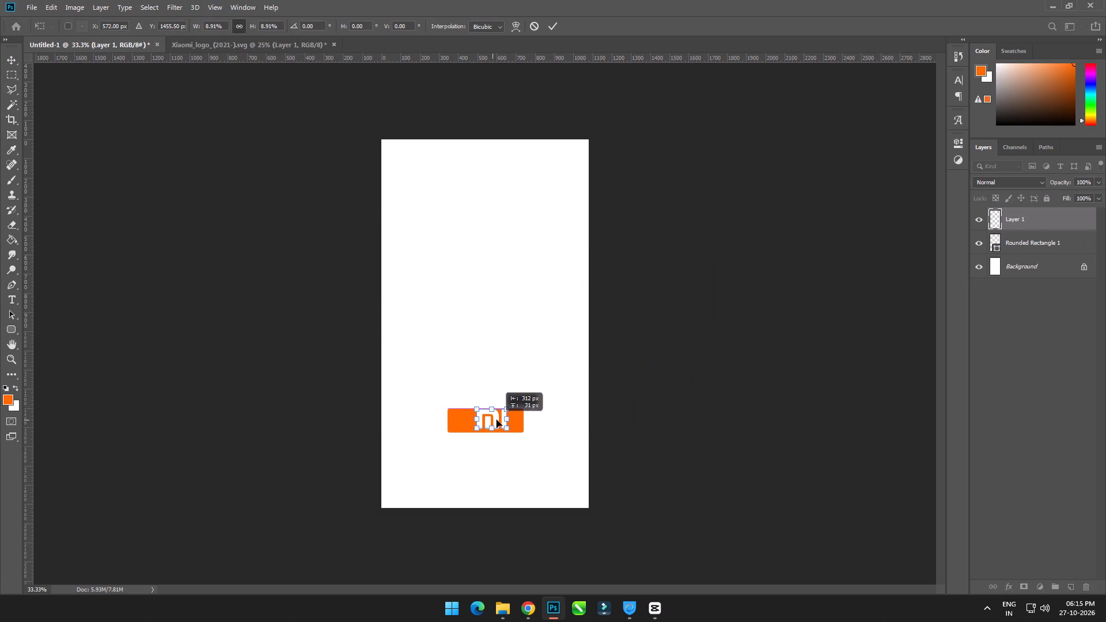
pyautogui.moveTo(497, 420); pyautogui.dragTo(493, 422)
pyautogui.keyDown('alt'); pyautogui.scroll(12, 488, 424); pyautogui.keyUp('alt')
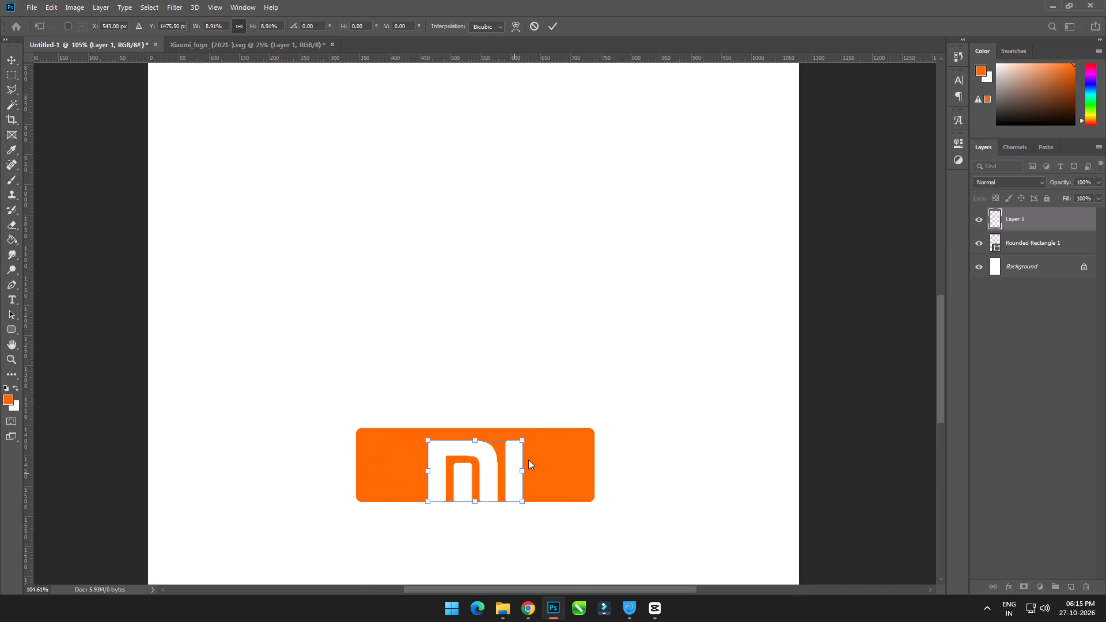
pyautogui.keyDown('alt'); pyautogui.moveTo(522, 441); pyautogui.dragTo(512, 447); pyautogui.keyUp('alt')
pyautogui.moveTo(484, 466); pyautogui.dragTo(487, 459)
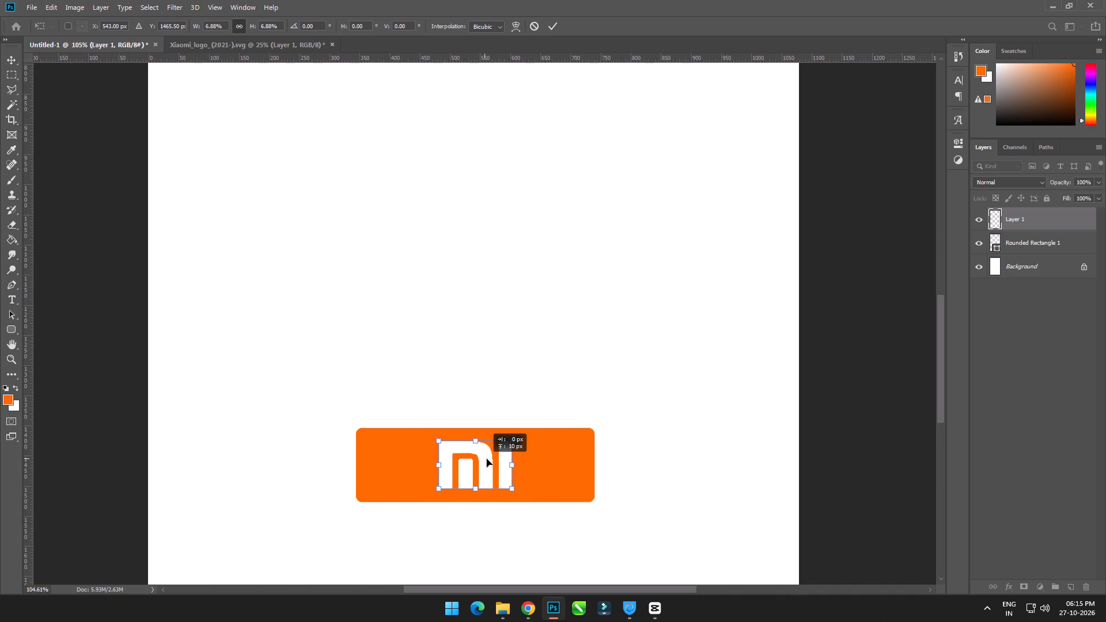
pyautogui.moveTo(487, 459); pyautogui.dragTo(487, 461)
pyautogui.keyDown('alt'); pyautogui.click(515, 441); pyautogui.keyUp('alt')
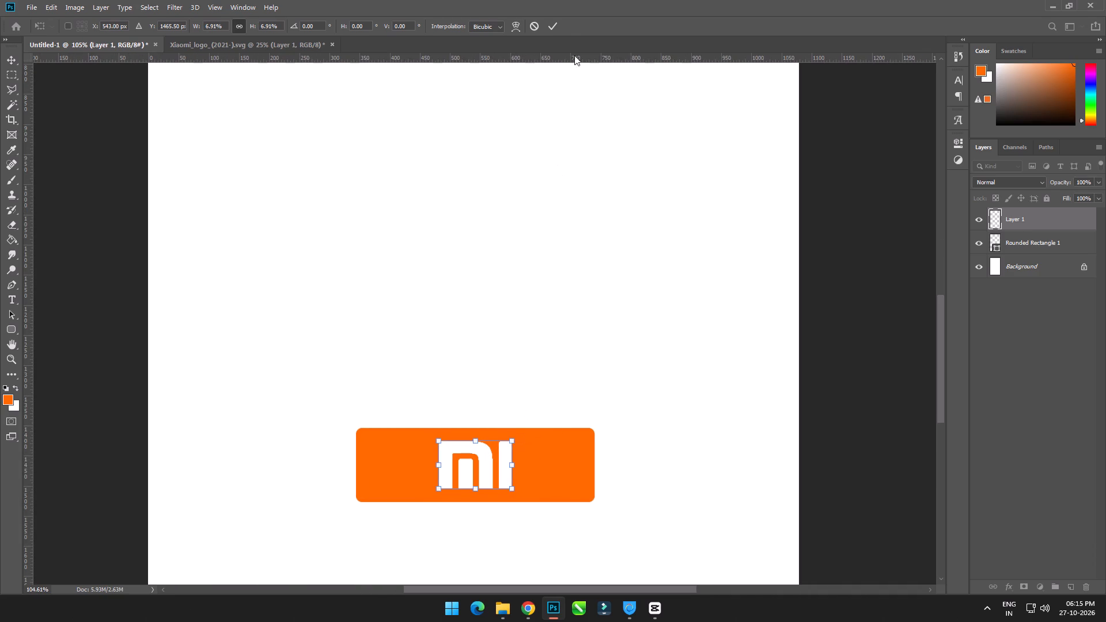
pyautogui.click(558, 21)
pyautogui.hotkey('ctrl', '0')
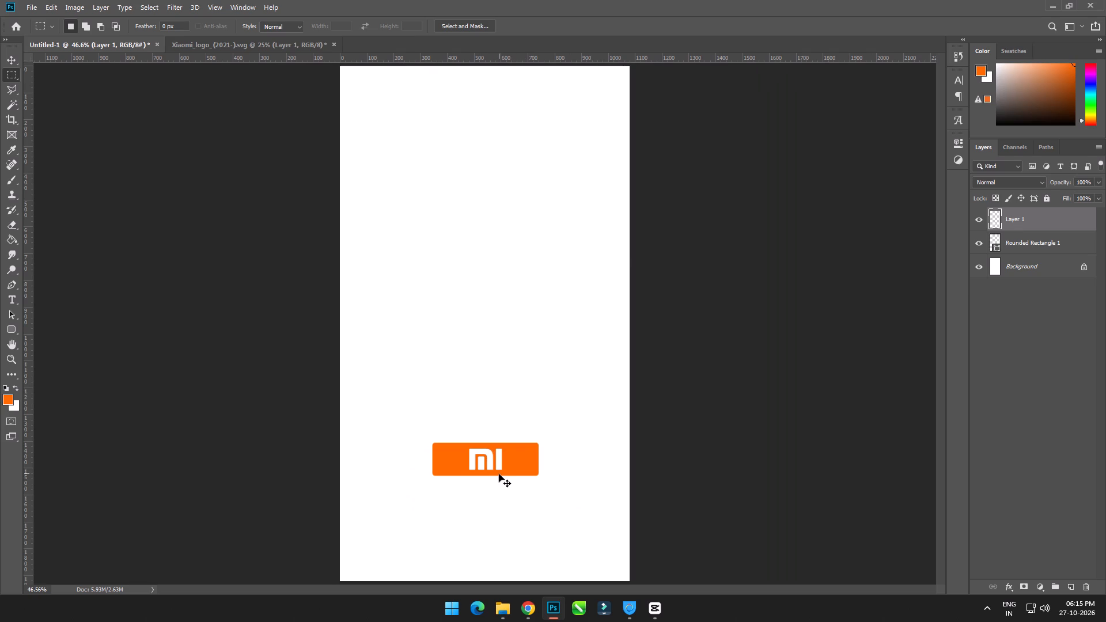
pyautogui.hotkey('ctrl', 't')
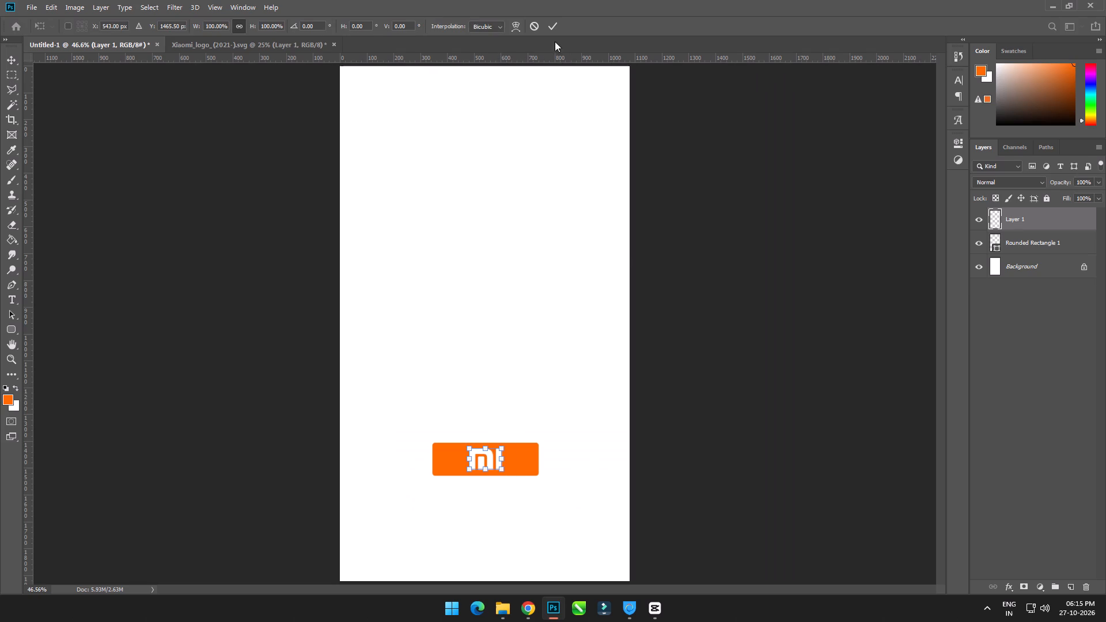
pyautogui.click(557, 26)
# Hide the white Background layer.
pyautogui.click(979, 261)
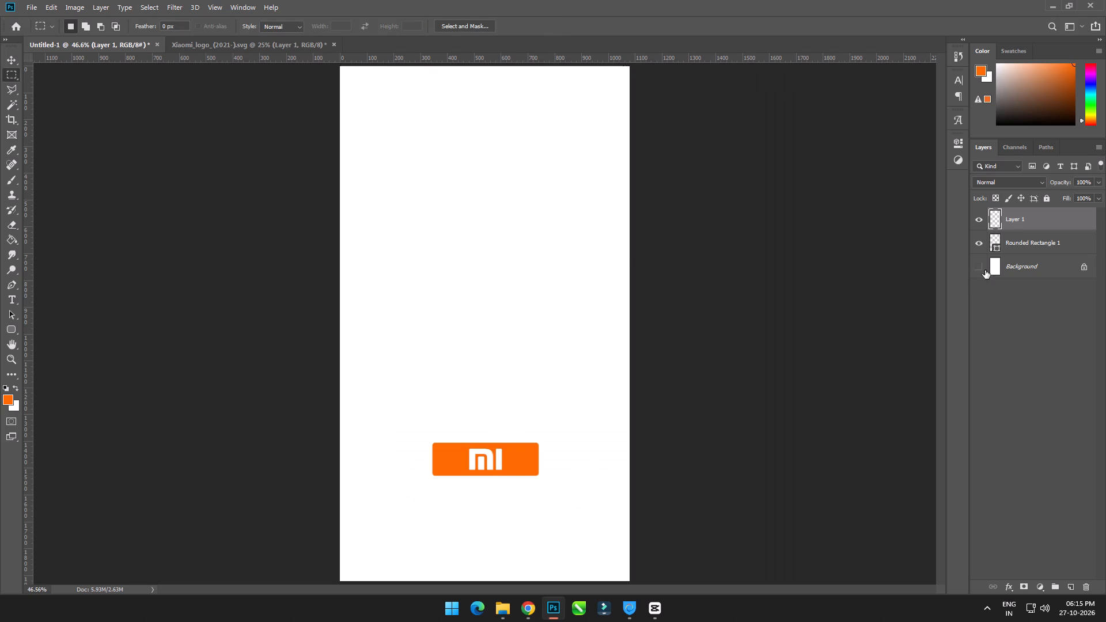
# Scale the MI letters and orange rectangle together to about 93%, making the badge about 369 × 114 px.
pyautogui.click(1034, 240)
pyautogui.keyDown('ctrl'); pyautogui.click(1038, 222); pyautogui.keyUp('ctrl')
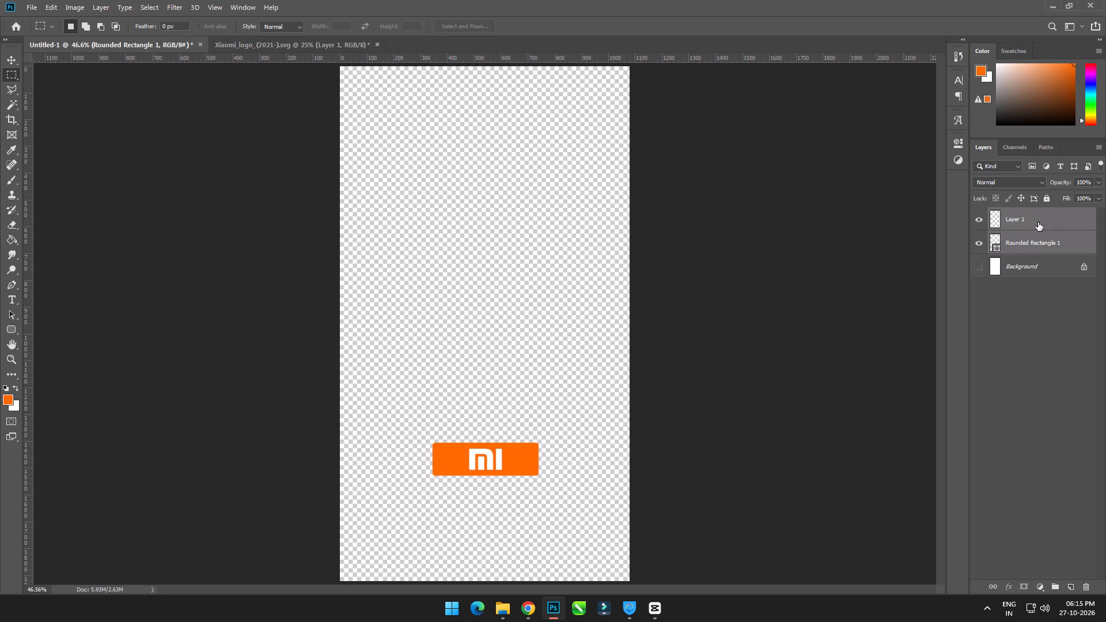
pyautogui.hotkey('ctrl', 't')
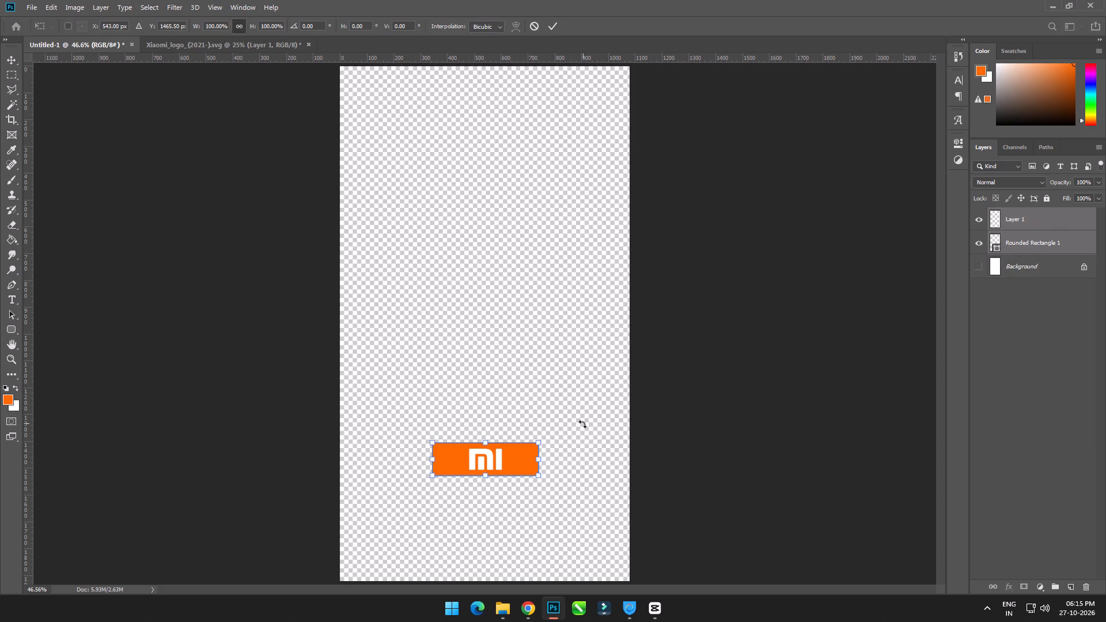
pyautogui.keyDown('alt'); pyautogui.moveTo(541, 442); pyautogui.dragTo(537, 442); pyautogui.keyUp('alt')
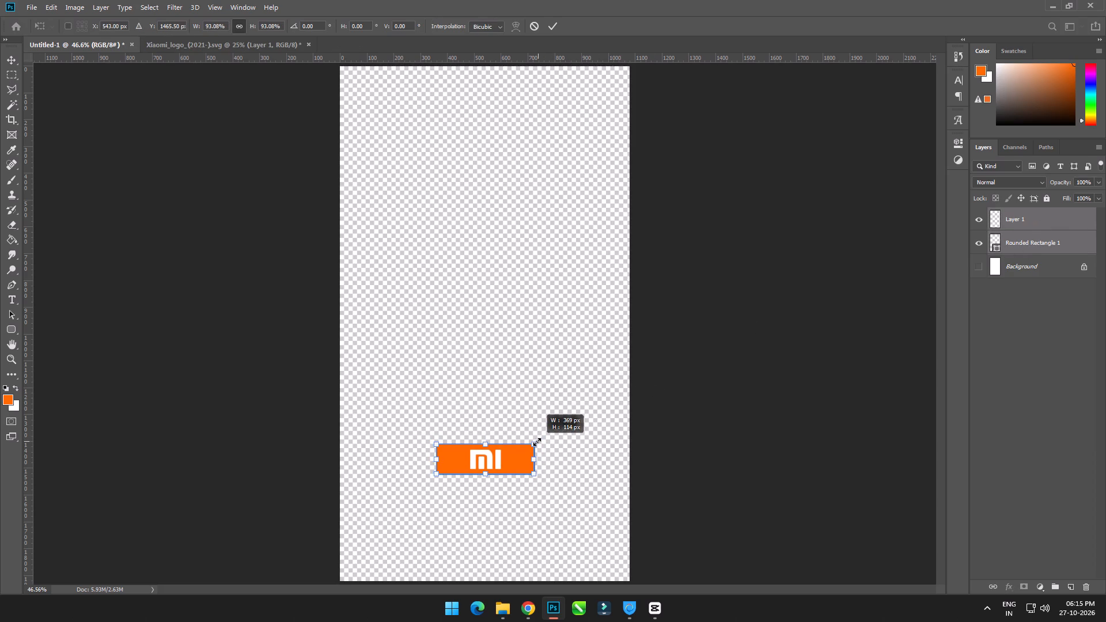
pyautogui.keyDown('alt'); pyautogui.moveTo(537, 442); pyautogui.dragTo(536, 442); pyautogui.keyUp('alt')
pyautogui.click(548, 26)
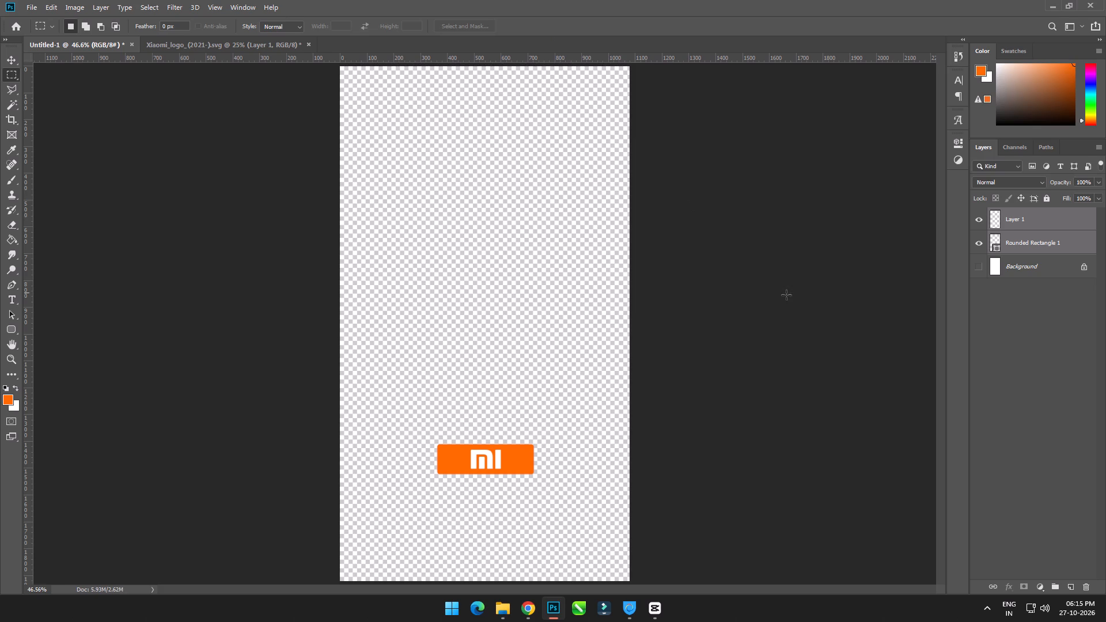
# Switch to CapCut and take a region screenshot of the full vertical video preview, including its social-media overlay.
pyautogui.hotkey('alt', 'Tab')
pyautogui.hotkey('alt', 'Tab')
pyautogui.click(662, 617)
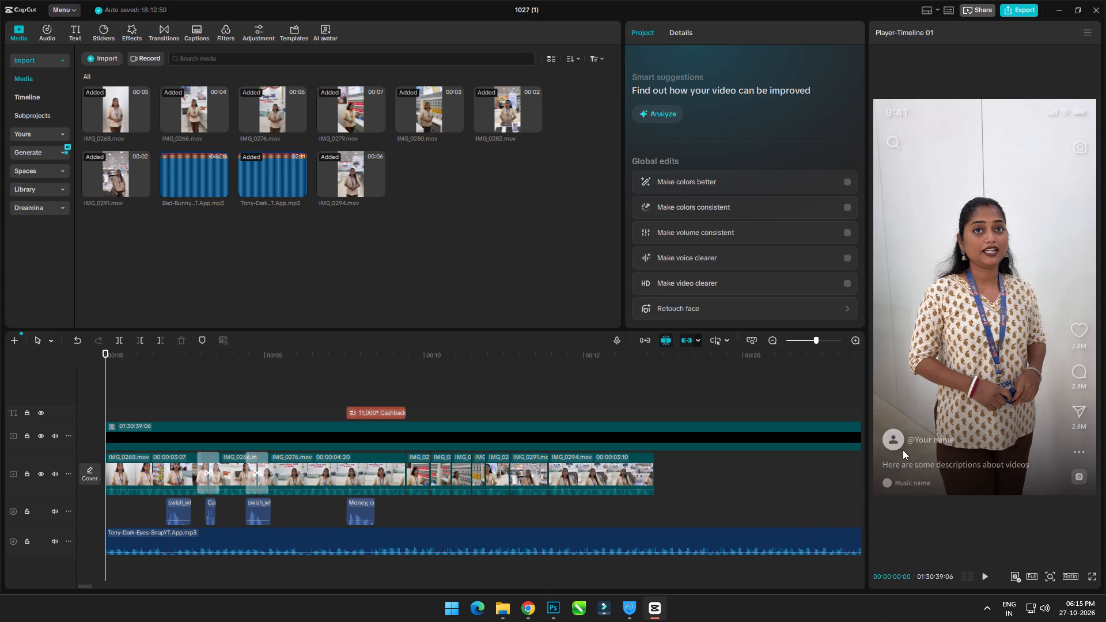
pyautogui.press('Print')
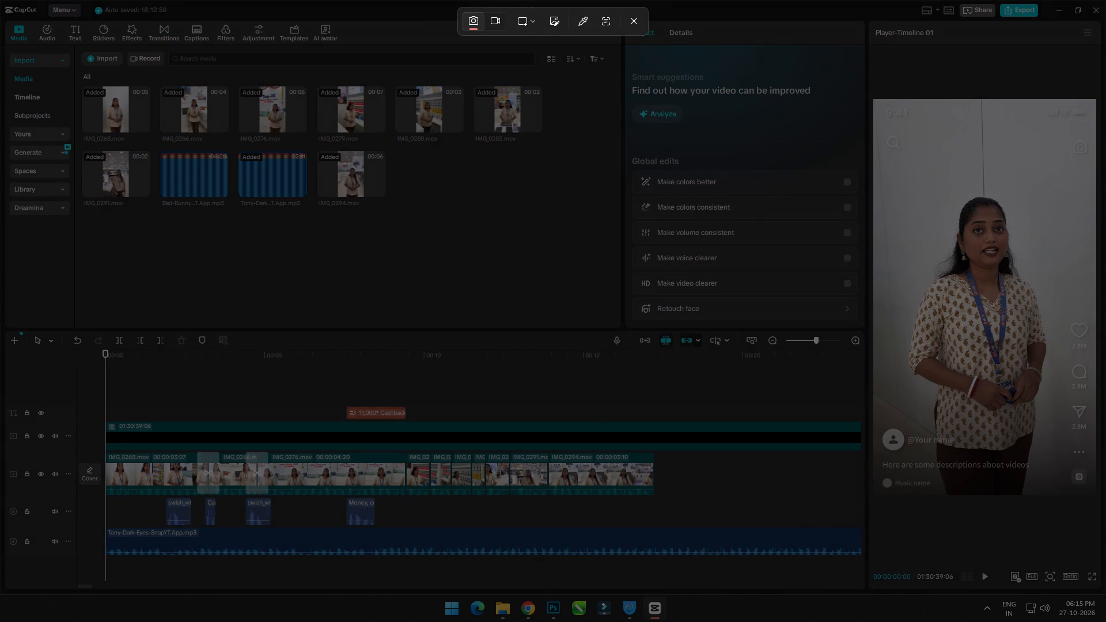
pyautogui.moveTo(873, 98); pyautogui.dragTo(925, 182)
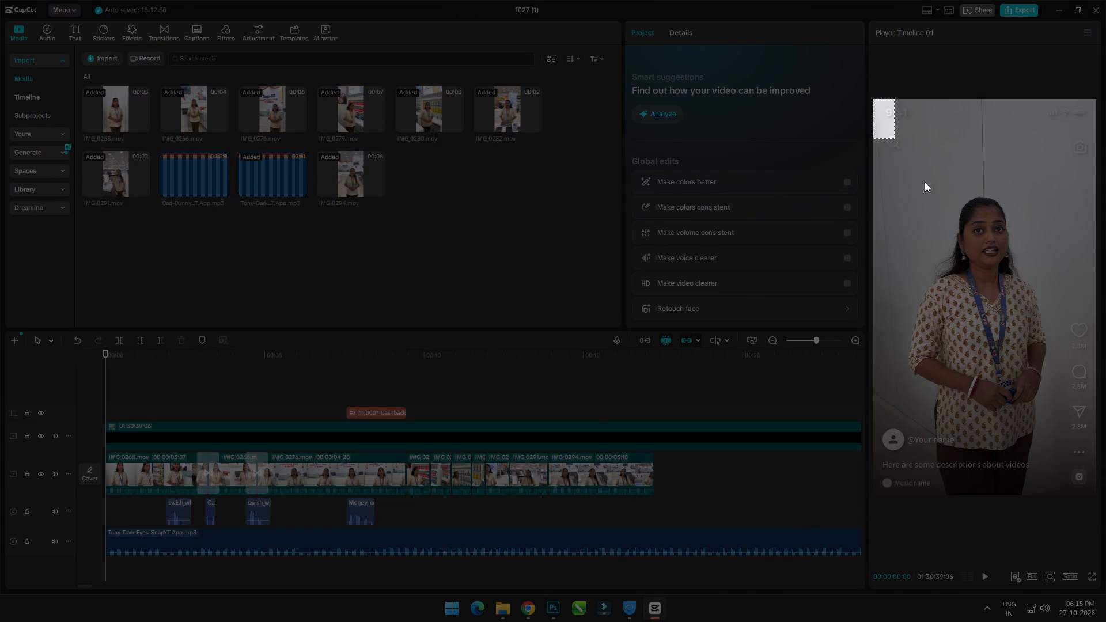
pyautogui.moveTo(925, 182); pyautogui.dragTo(1100, 498)
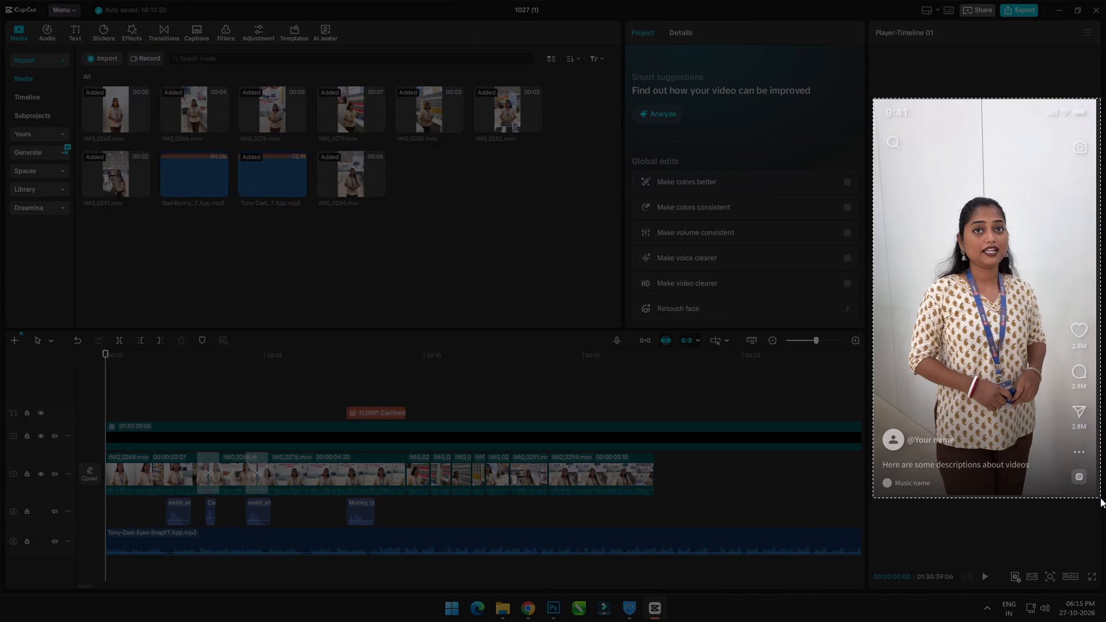
pyautogui.moveTo(1100, 498); pyautogui.dragTo(1096, 496)
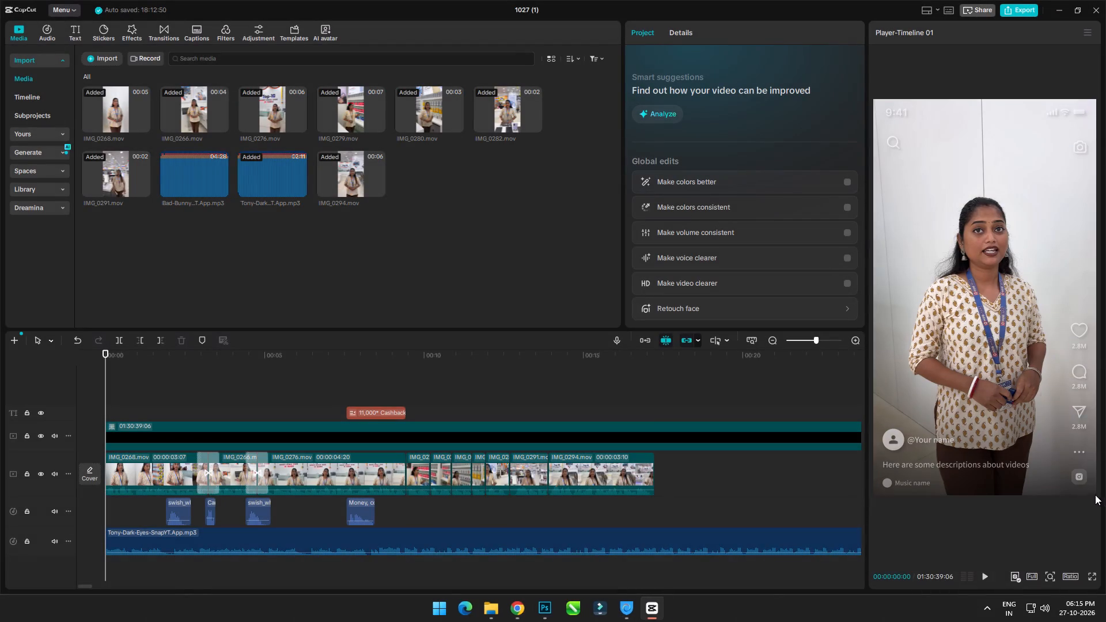
# Back in Photoshop, paste the preview screenshot just above the Background layer and scale it to about 278% to fill the canvas.
pyautogui.hotkey('alt', 'Tab')
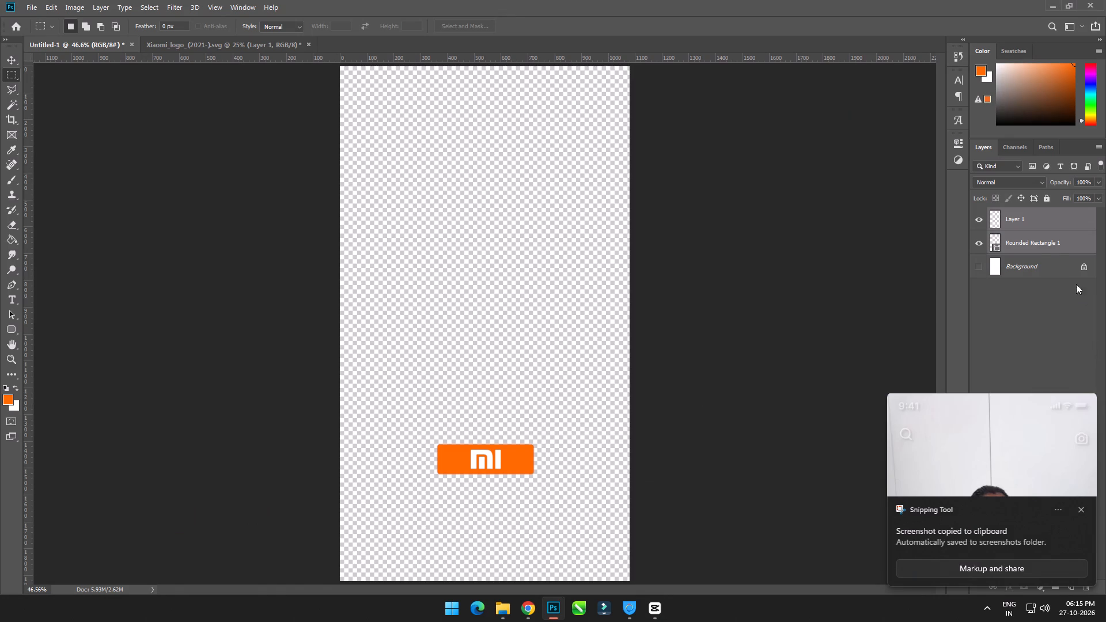
pyautogui.click(1044, 261)
pyautogui.hotkey('ctrl', 'v')
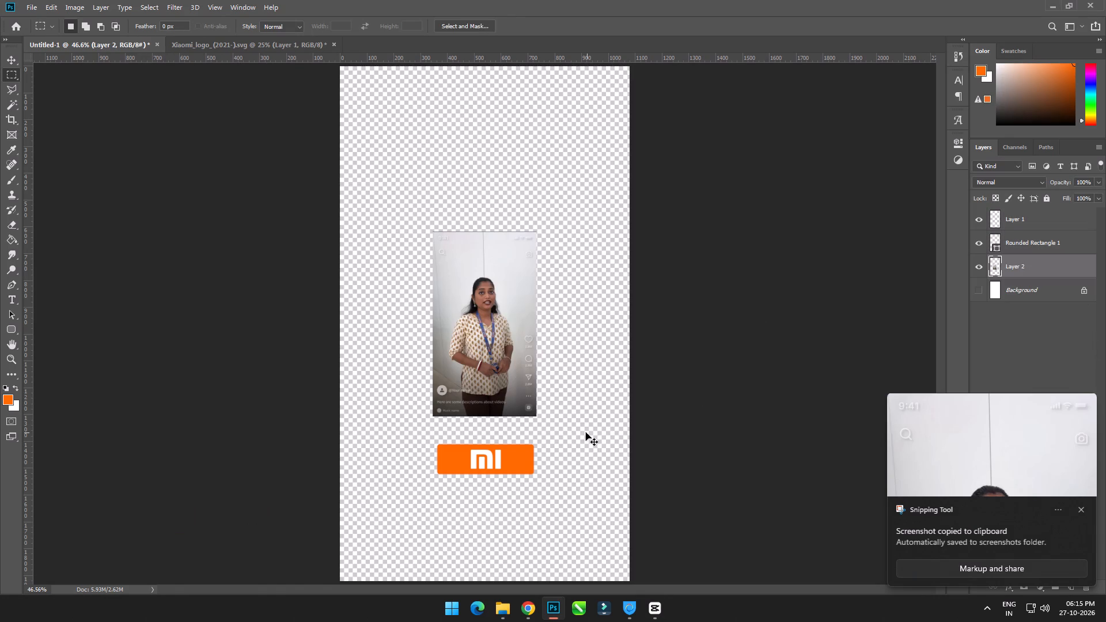
pyautogui.hotkey('ctrl', 't')
pyautogui.keyDown('alt'); pyautogui.moveTo(486, 415); pyautogui.dragTo(480, 569); pyautogui.keyUp('alt')
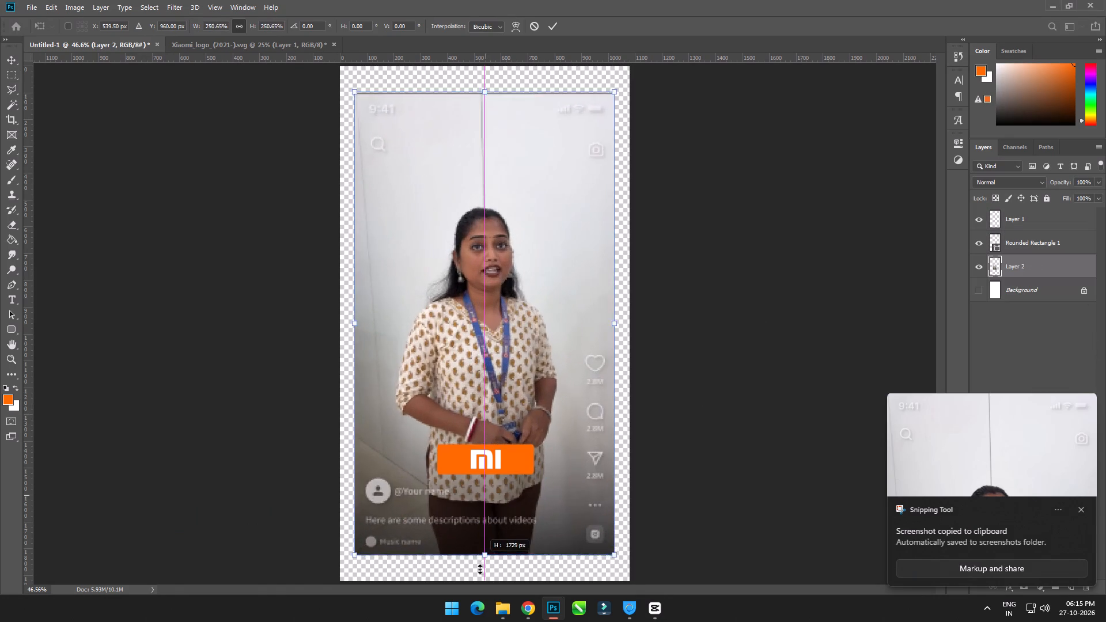
pyautogui.keyDown('alt'); pyautogui.moveTo(480, 569); pyautogui.dragTo(479, 579); pyautogui.keyUp('alt')
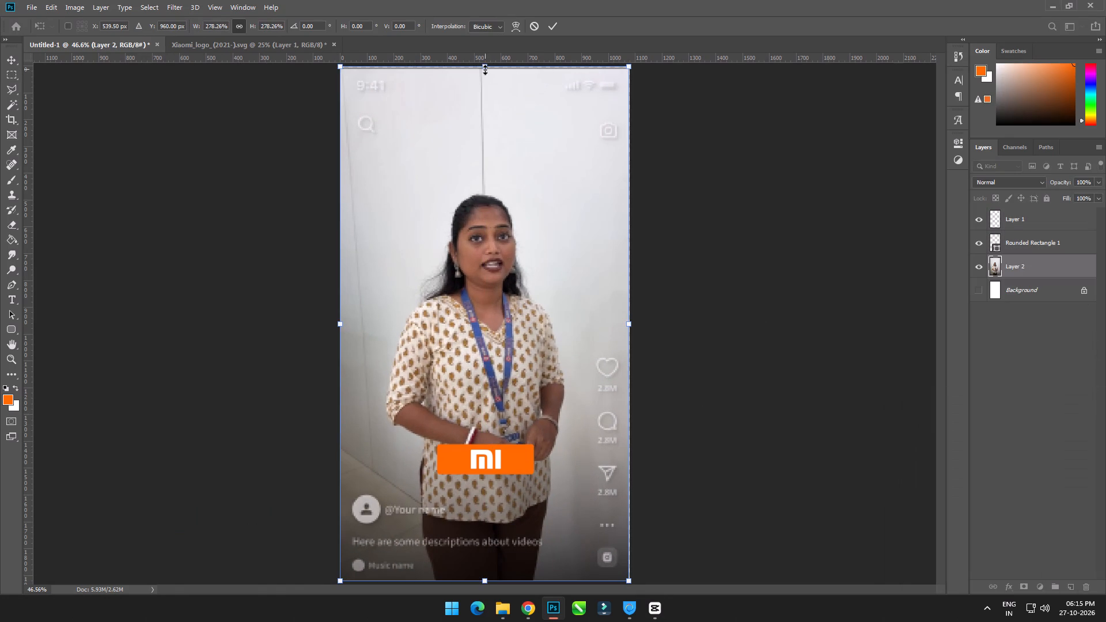
pyautogui.click(485, 70)
pyautogui.click(552, 18)
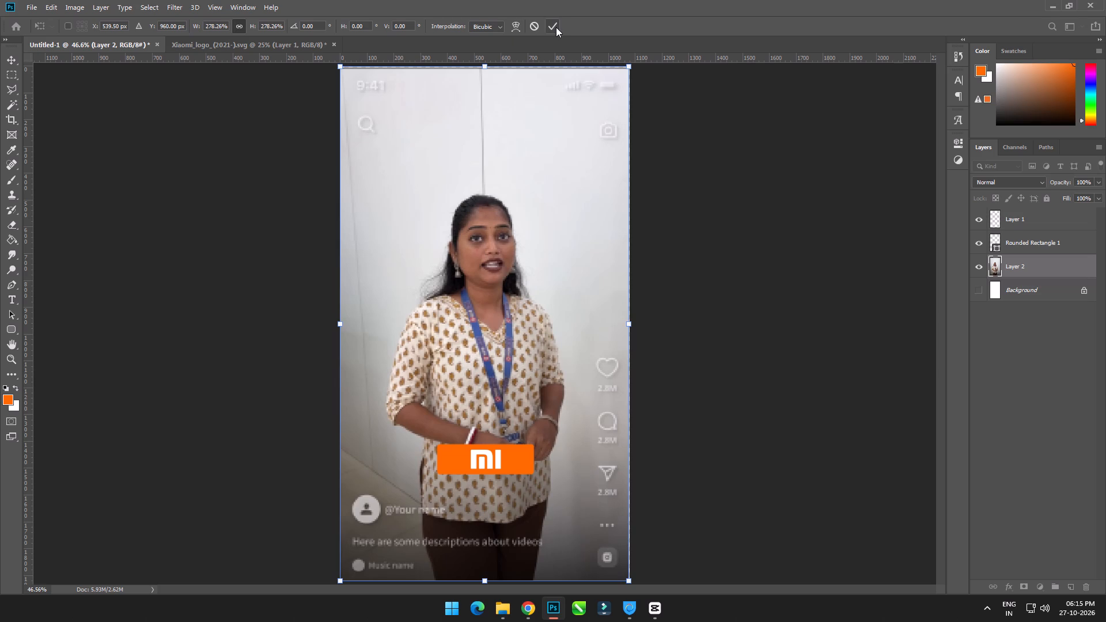
pyautogui.click(556, 25)
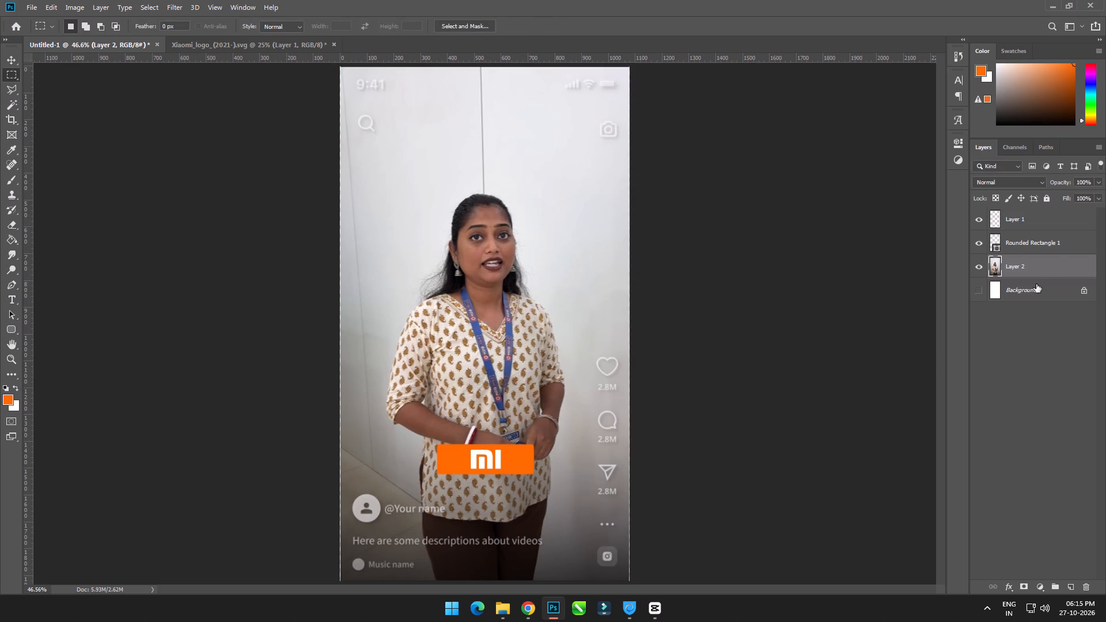
# Move the MI letters and orange rectangle together straight down by about 43 px.
pyautogui.click(1039, 245)
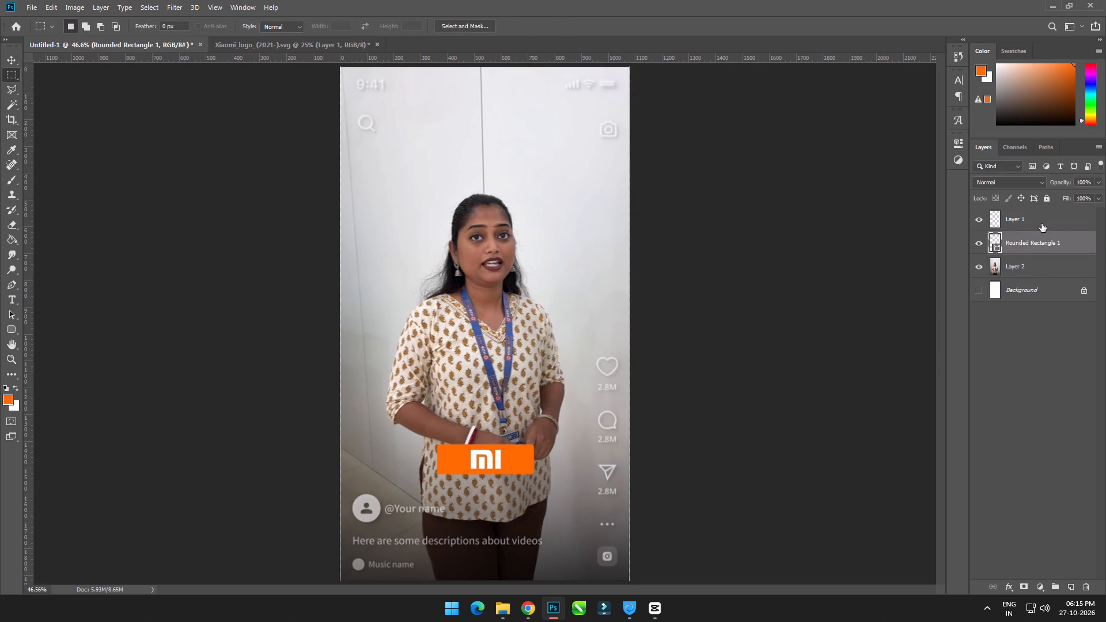
pyautogui.keyDown('ctrl'); pyautogui.click(1041, 223); pyautogui.keyUp('ctrl')
pyautogui.hotkey('ctrl', 't')
pyautogui.moveTo(506, 461); pyautogui.dragTo(505, 473)
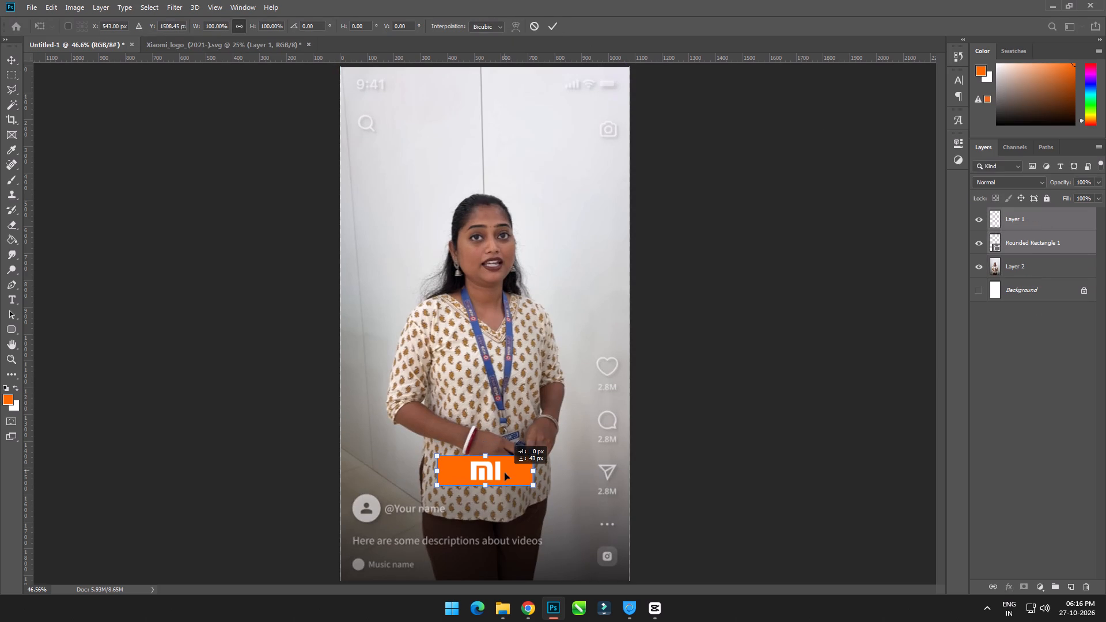
pyautogui.moveTo(505, 473); pyautogui.dragTo(505, 473)
pyautogui.click(551, 28)
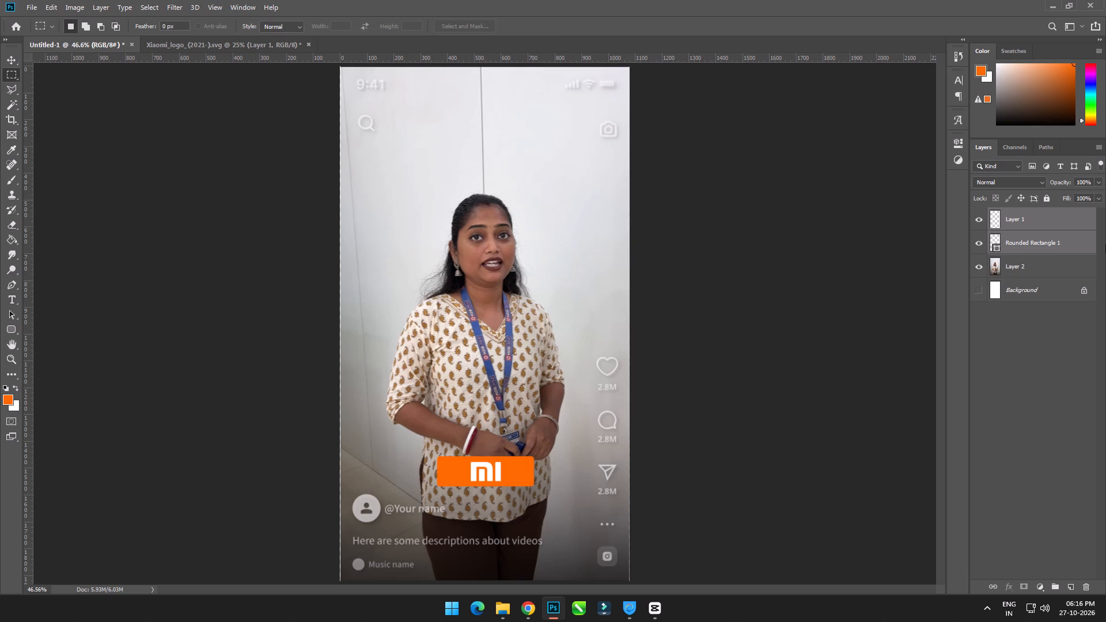
# Hide the preview screenshot layer, Layer 2.
pyautogui.click(979, 264)
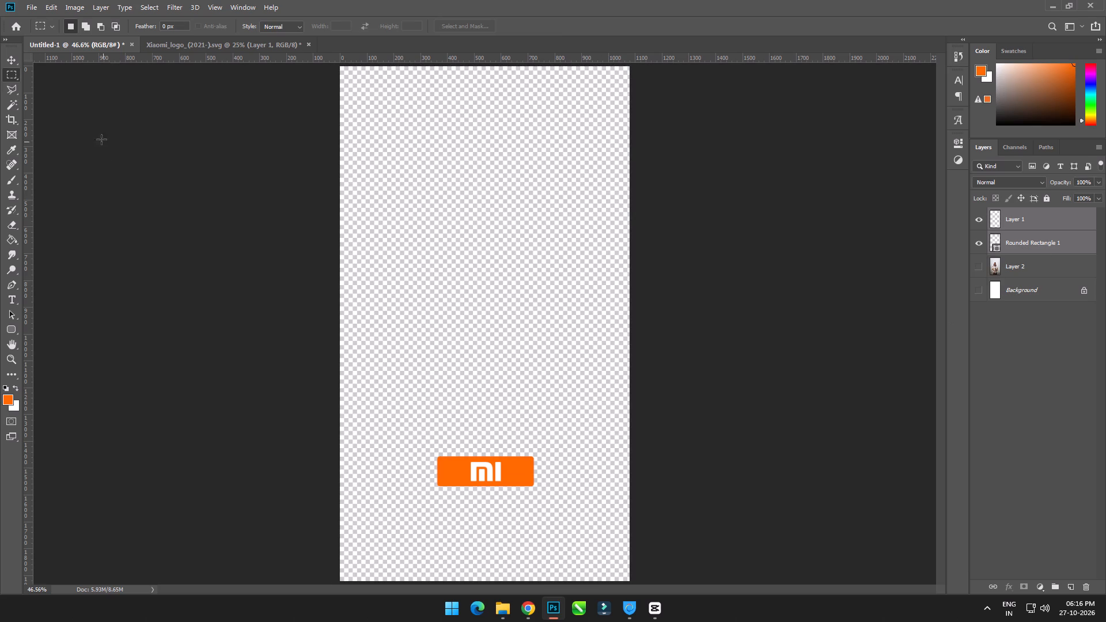
# Quick-export the orange MI badge as a PNG named Redmi-Logo in the Downloads folder.
pyautogui.click(33, 4)
pyautogui.click(186, 163)
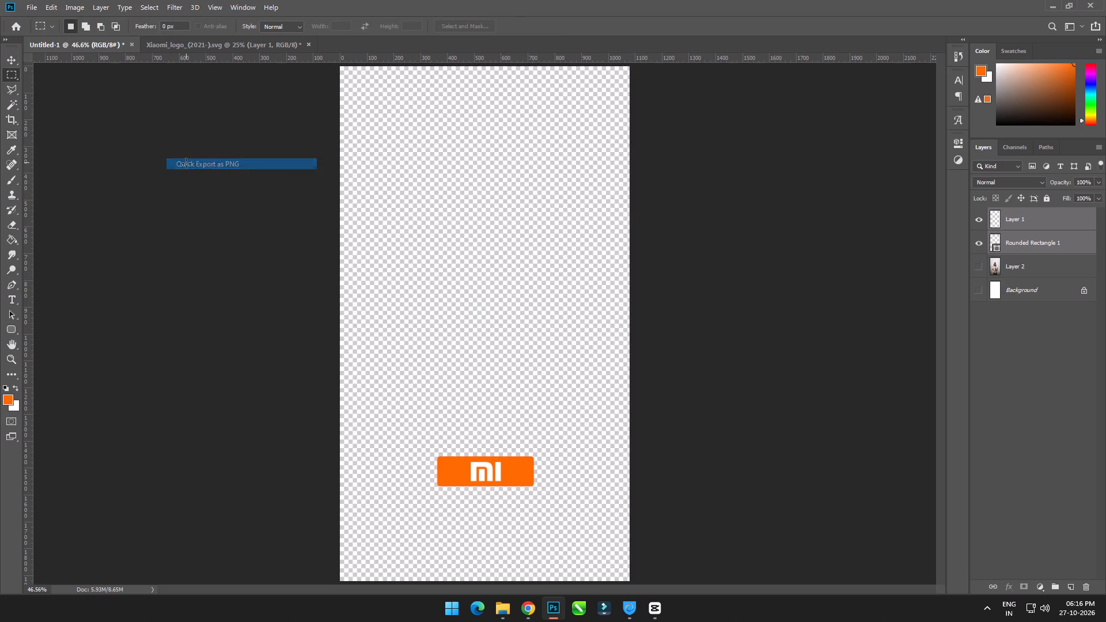
pyautogui.click(231, 211)
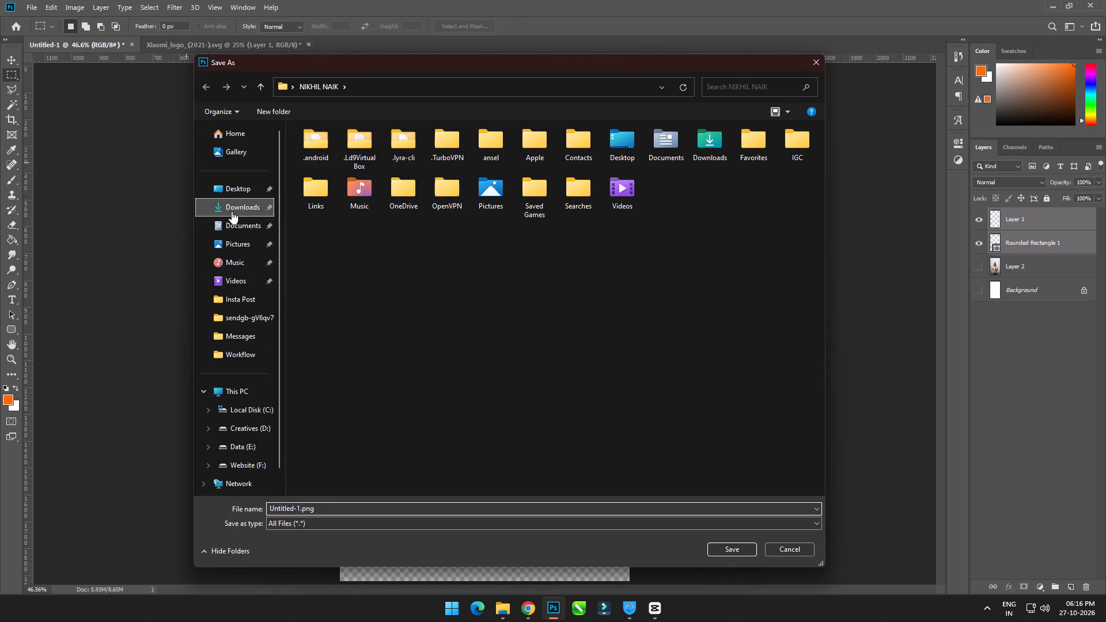
pyautogui.click(330, 490)
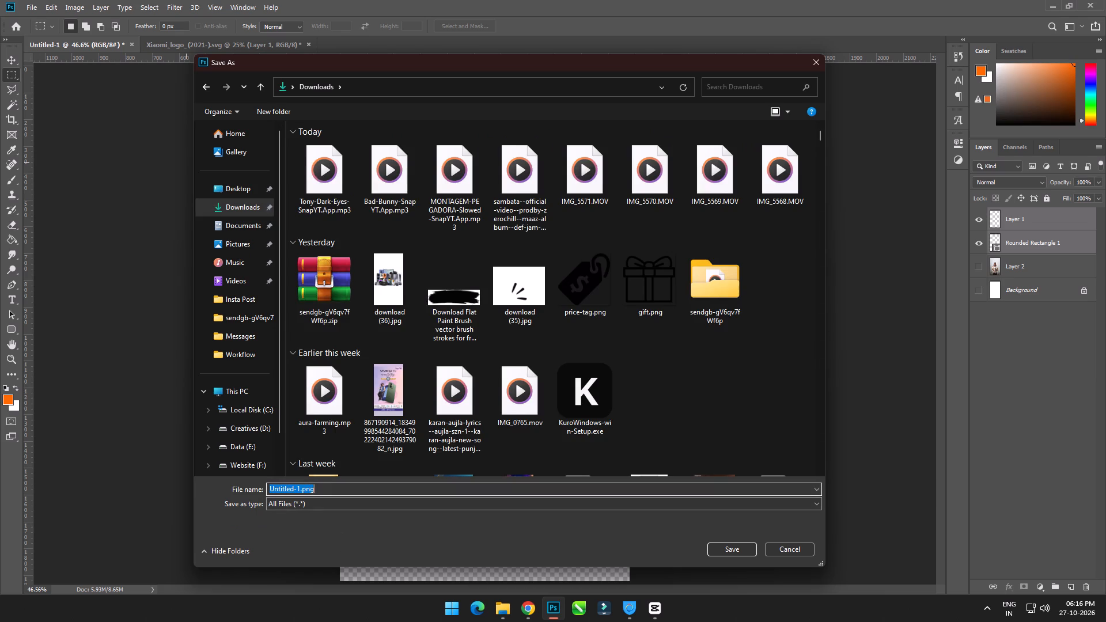
pyautogui.write('Redmi-Logo')
pyautogui.press('Return')
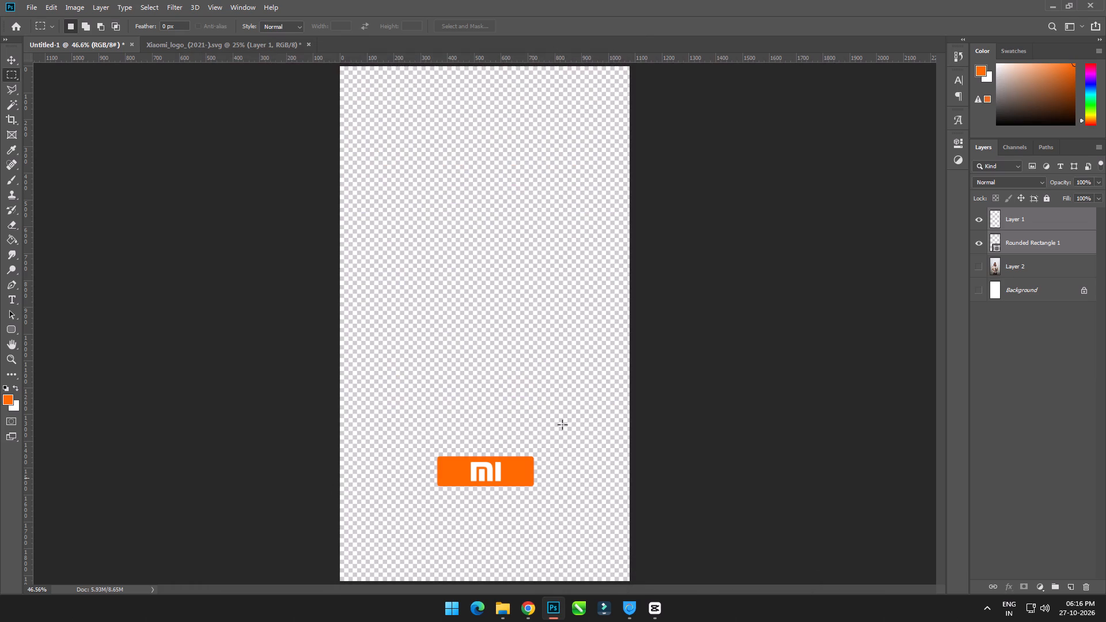
# Hide the MI letters layer, Layer 1, and make Rounded Rectangle 1 the active layer.
pyautogui.click(978, 218)
pyautogui.click(1027, 241)
# Switch to CapCut and play the reel from about 9 seconds, near the end of the 11,000* Cashback title.
pyautogui.hotkey('alt', 'Tab')
pyautogui.hotkey('alt', 'Tab')
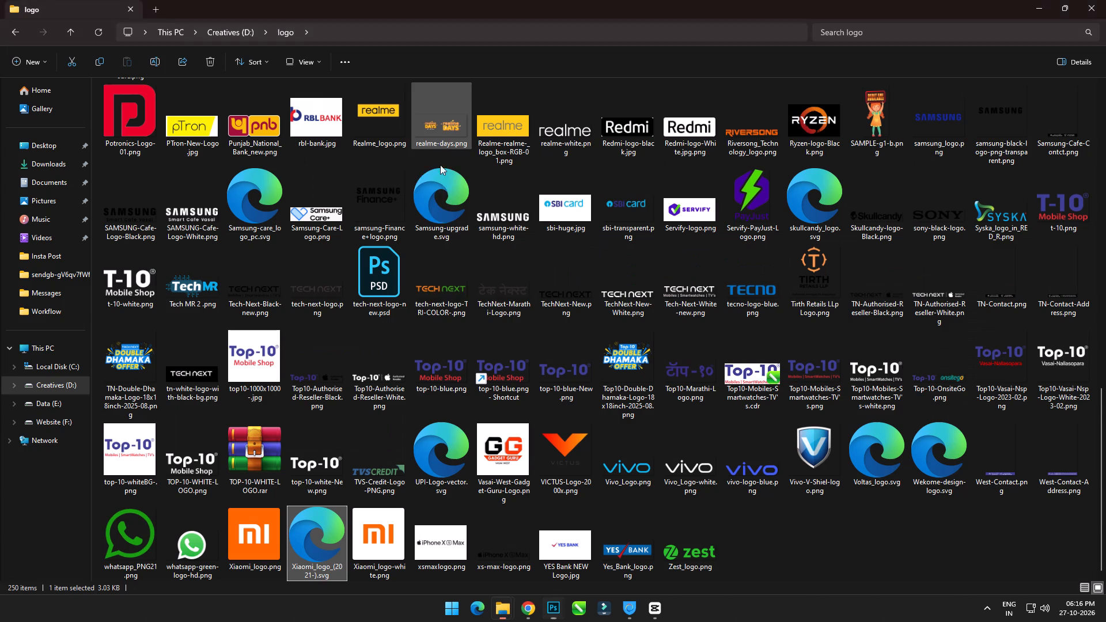
pyautogui.hotkey('alt', 'Tab')
pyautogui.hotkey('alt', 'Tab')
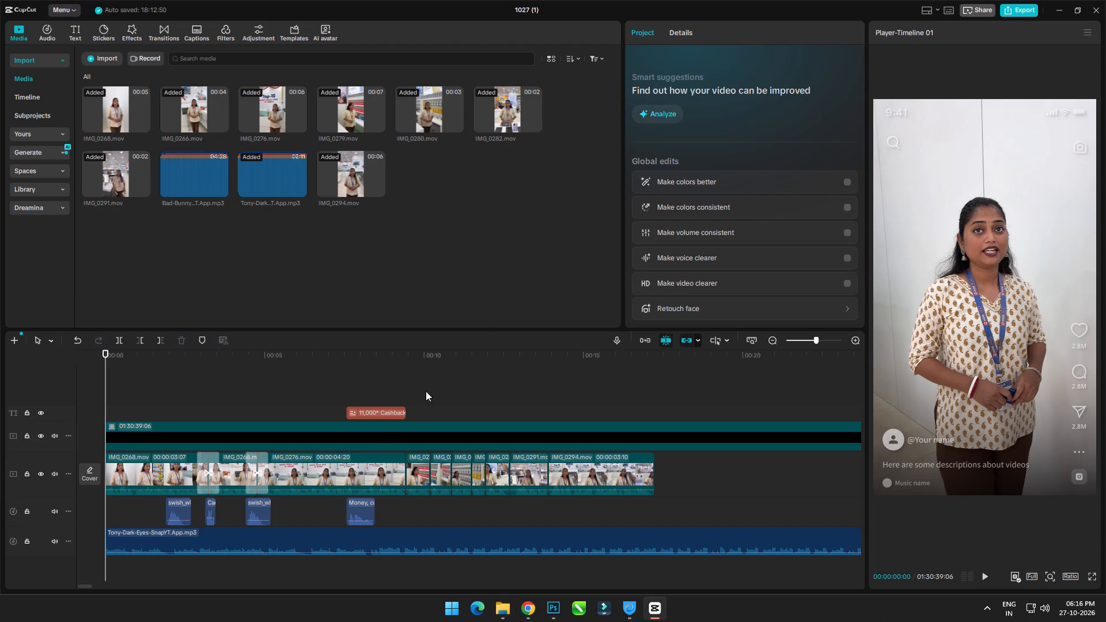
pyautogui.click(396, 356)
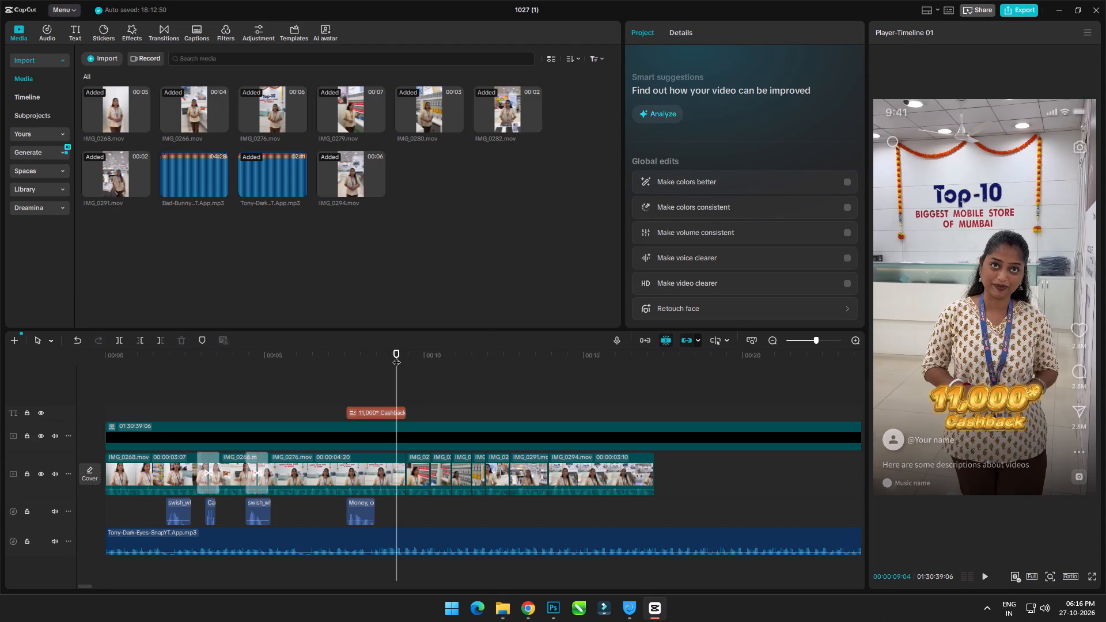
pyautogui.press('space')
pyautogui.press('space')
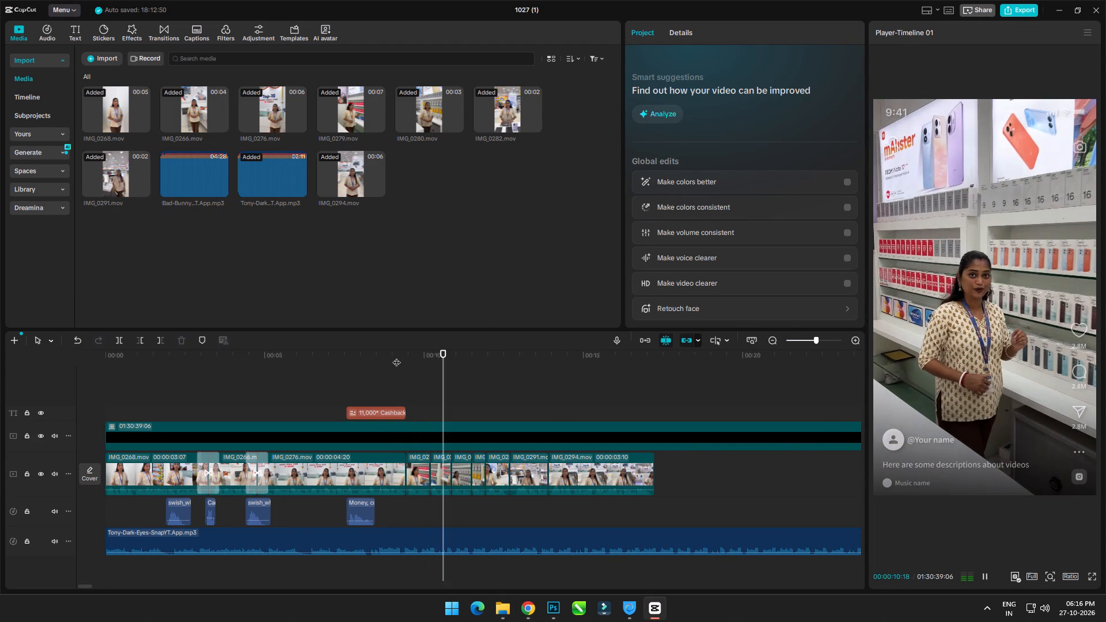
# Switch to the logo folder in File Explorer, find OPPO_LOGO_2019-new.png and open it in Photoshop.
pyautogui.hotkey('alt', 'Tab')
pyautogui.click(464, 225)
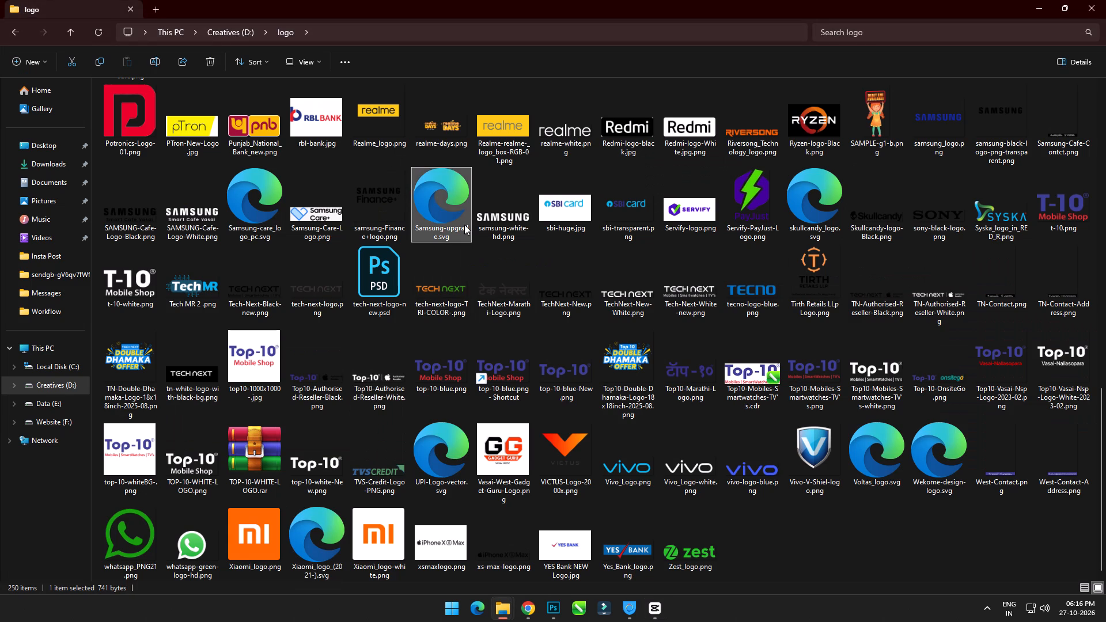
pyautogui.press('o')
pyautogui.press('o')
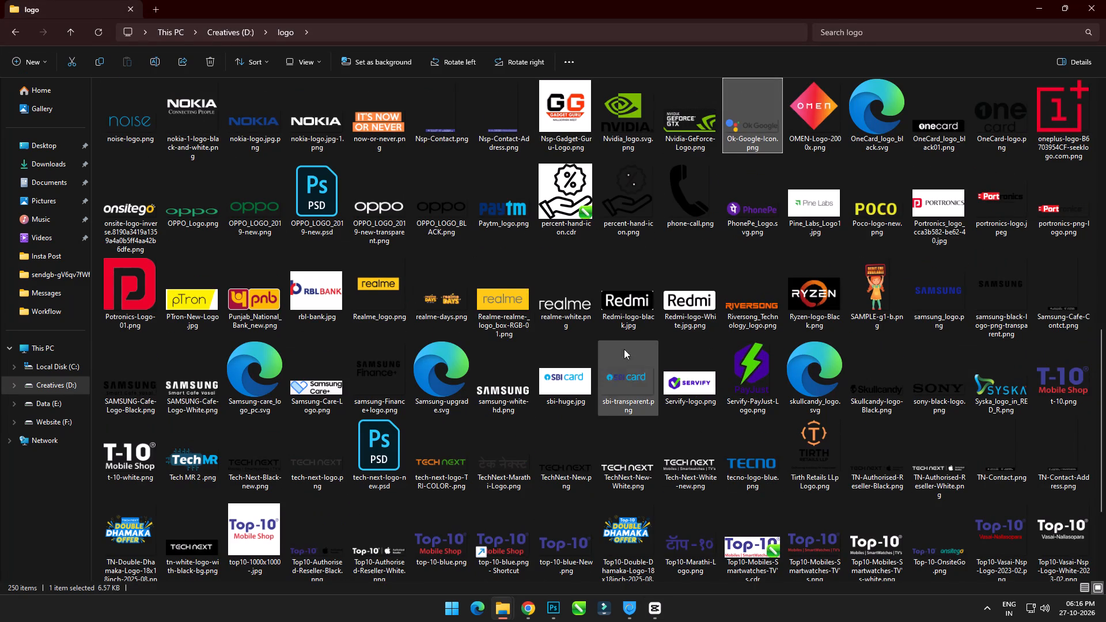
pyautogui.press('o')
pyautogui.press('o')
pyautogui.press('o')
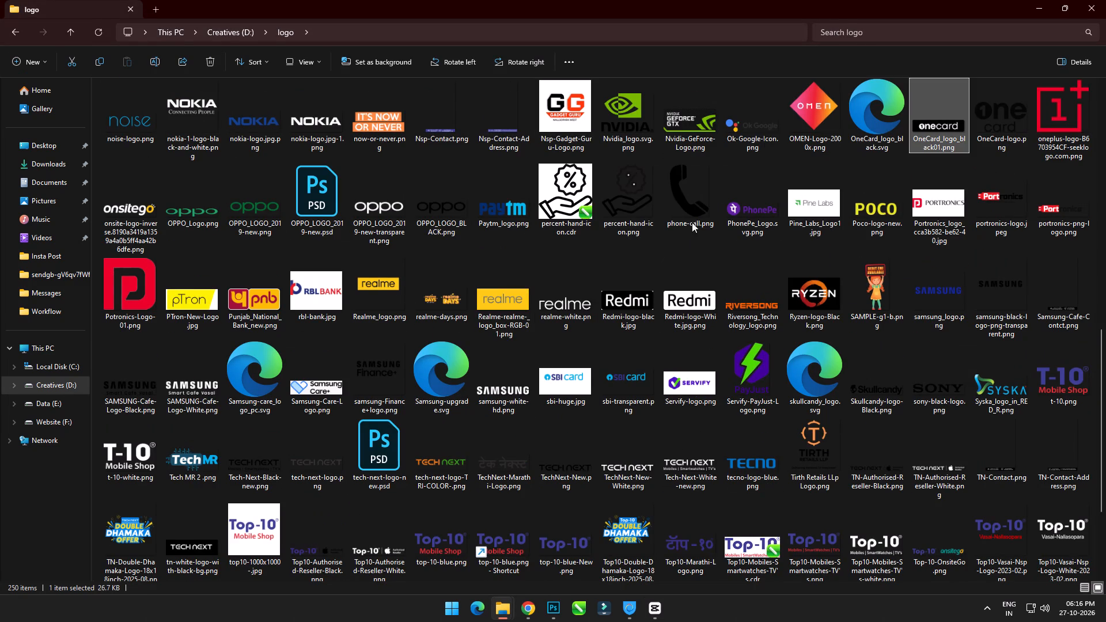
pyautogui.click(505, 125)
pyautogui.write('ooooooo')
pyautogui.press('o')
pyautogui.press('o')
pyautogui.press('o')
pyautogui.click(271, 208)
pyautogui.moveTo(263, 214); pyautogui.dragTo(264, 211)
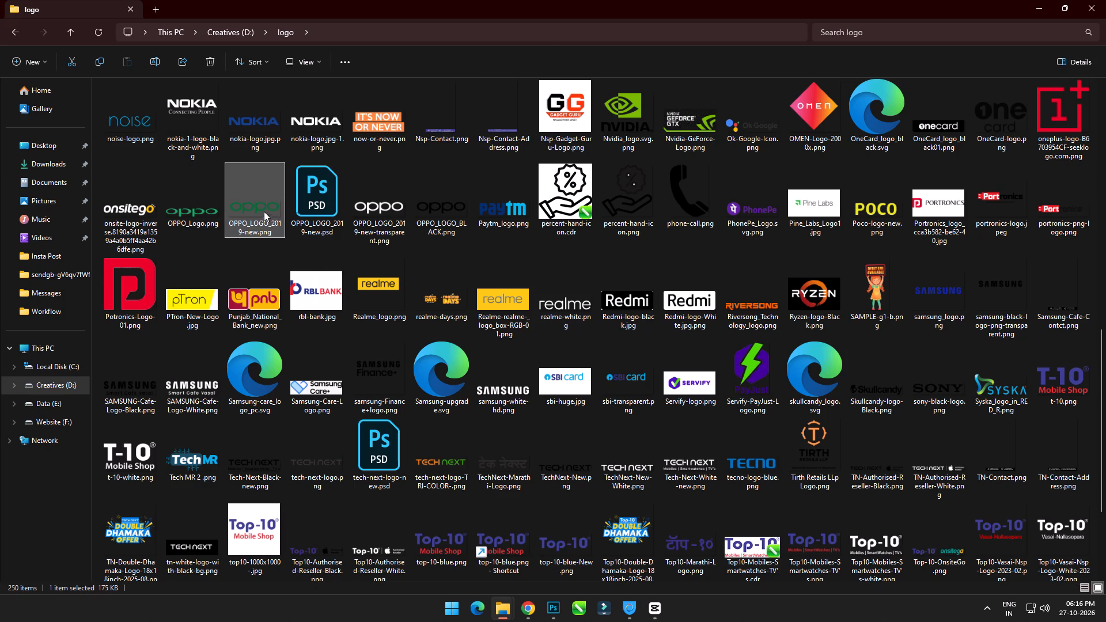
pyautogui.moveTo(264, 211); pyautogui.dragTo(755, 0)
pyautogui.hotkey('alt', 'Tab')
pyautogui.hotkey('alt', 'Tab')
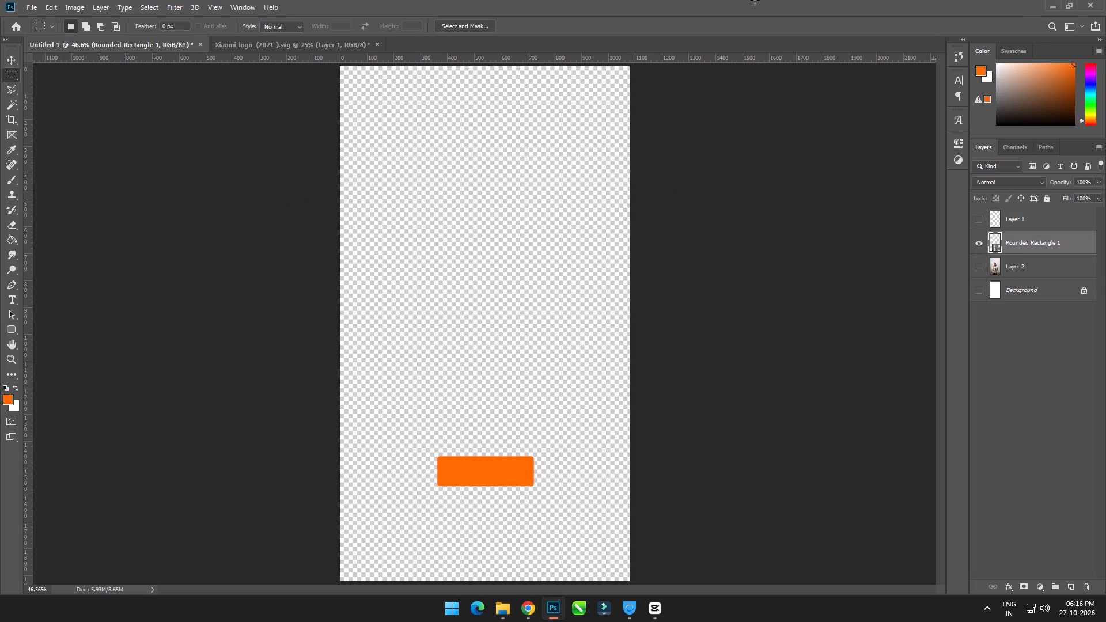
# Sample the OPPO lettering's green as the foreground colour and copy the whole logo.
pyautogui.press('g')
pyautogui.keyDown('alt'); pyautogui.click(465, 260); pyautogui.keyUp('alt')
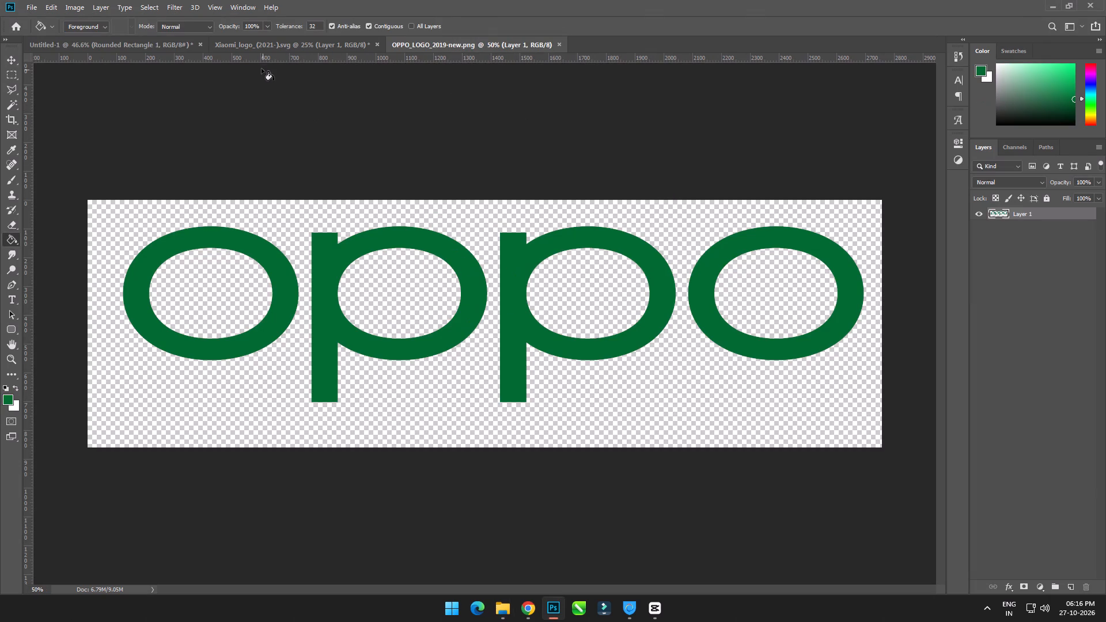
pyautogui.hotkey('ctrl', 'c')
pyautogui.hotkey('ctrl', 'c')
pyautogui.hotkey('ctrl', 'c')
# In the Untitled-1 document, change Rounded Rectangle 1's fill to the sampled OPPO green.
pyautogui.click(177, 47)
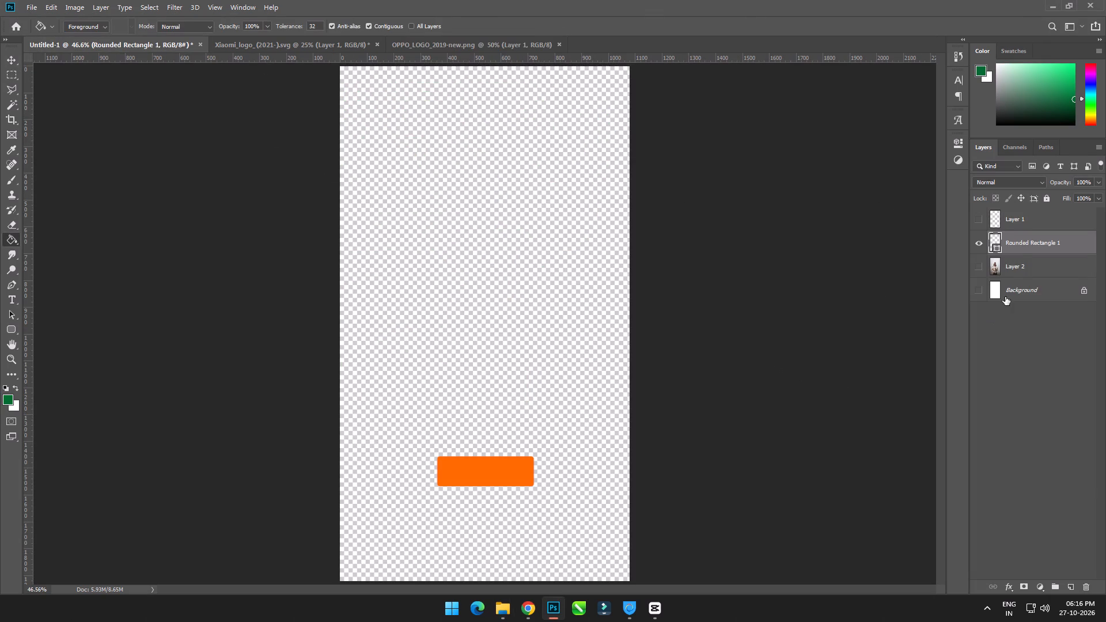
pyautogui.click(959, 138)
pyautogui.click(796, 211)
pyautogui.click(796, 274)
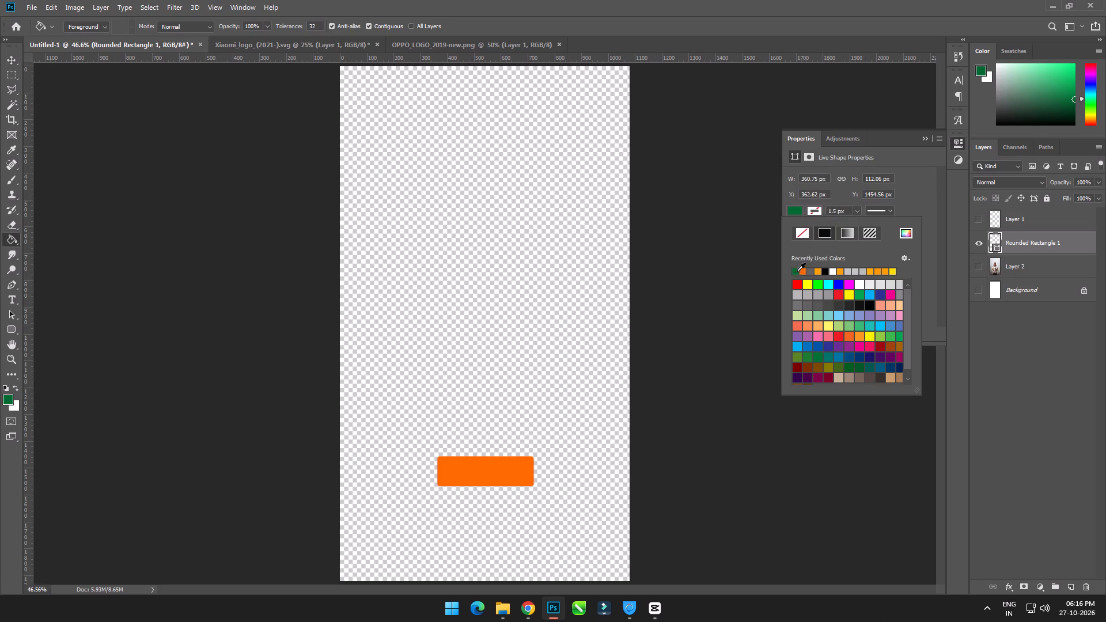
pyautogui.click(926, 138)
# Paste the OPPO logo just above Rounded Rectangle 1 and give it a white Color Overlay.
pyautogui.hotkey('ctrl', 'v')
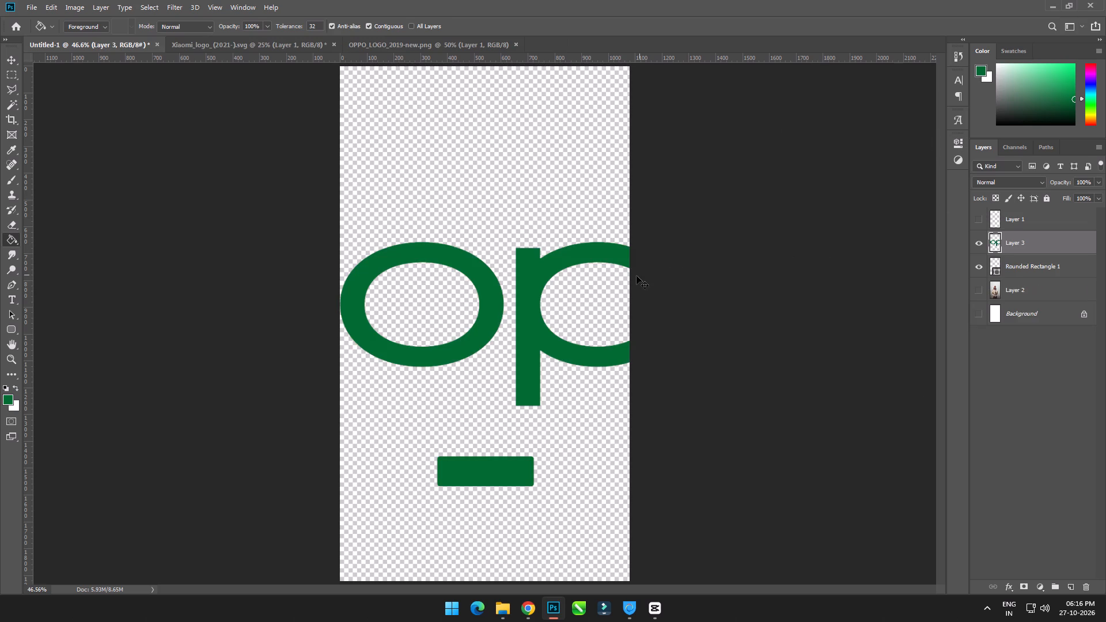
pyautogui.doubleClick(1079, 248)
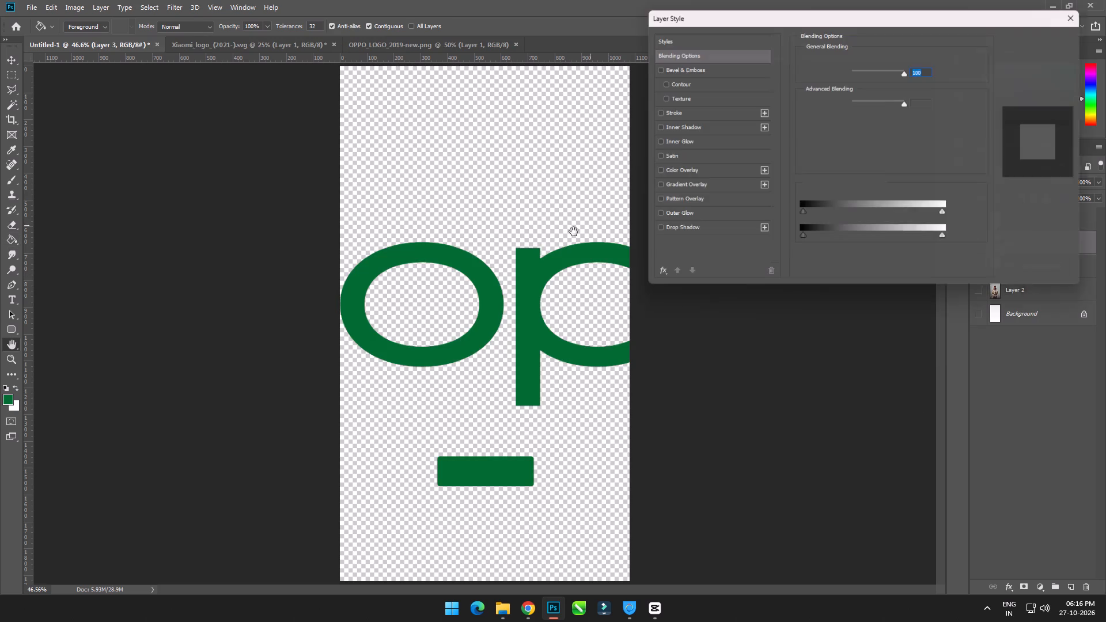
pyautogui.click(686, 168)
pyautogui.click(1041, 38)
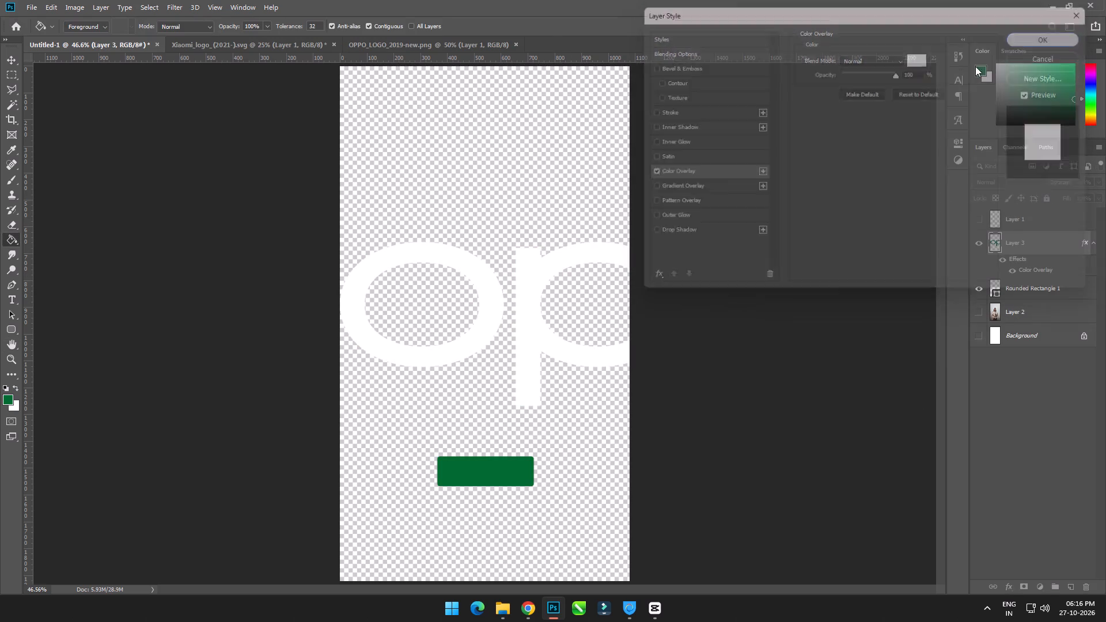
# Scale the pasted OPPO logo to about 10% and position it in the middle of the green badge.
pyautogui.hotkey('ctrl', 't')
pyautogui.keyDown('alt'); pyautogui.moveTo(690, 240); pyautogui.dragTo(708, 302); pyautogui.keyUp('alt')
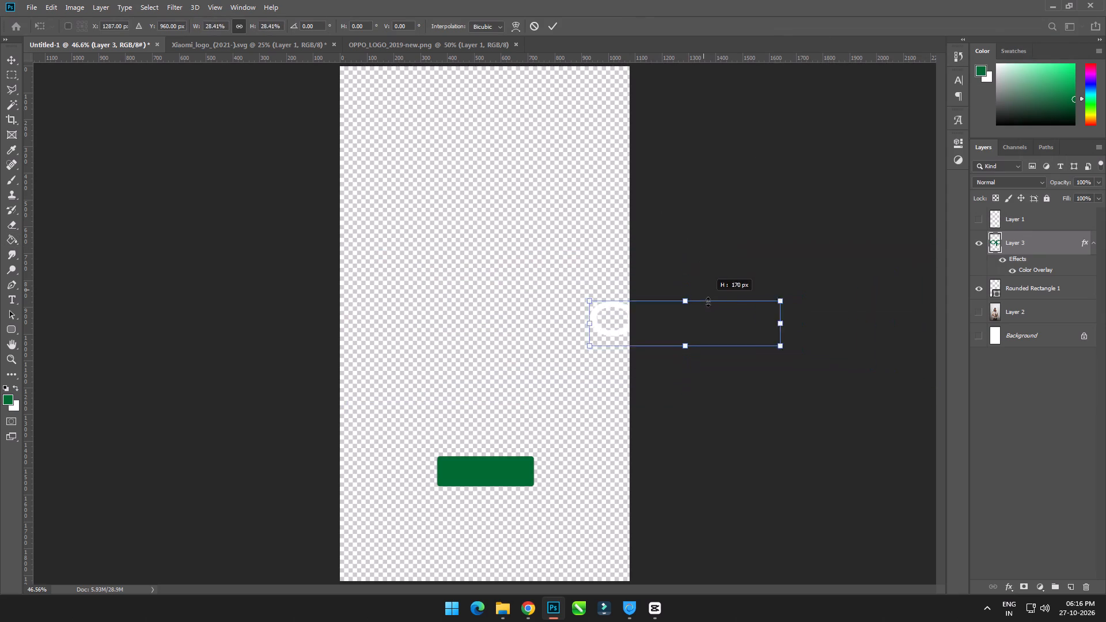
pyautogui.keyDown('alt'); pyautogui.moveTo(708, 302); pyautogui.dragTo(711, 308); pyautogui.keyUp('alt')
pyautogui.moveTo(711, 318); pyautogui.dragTo(506, 469)
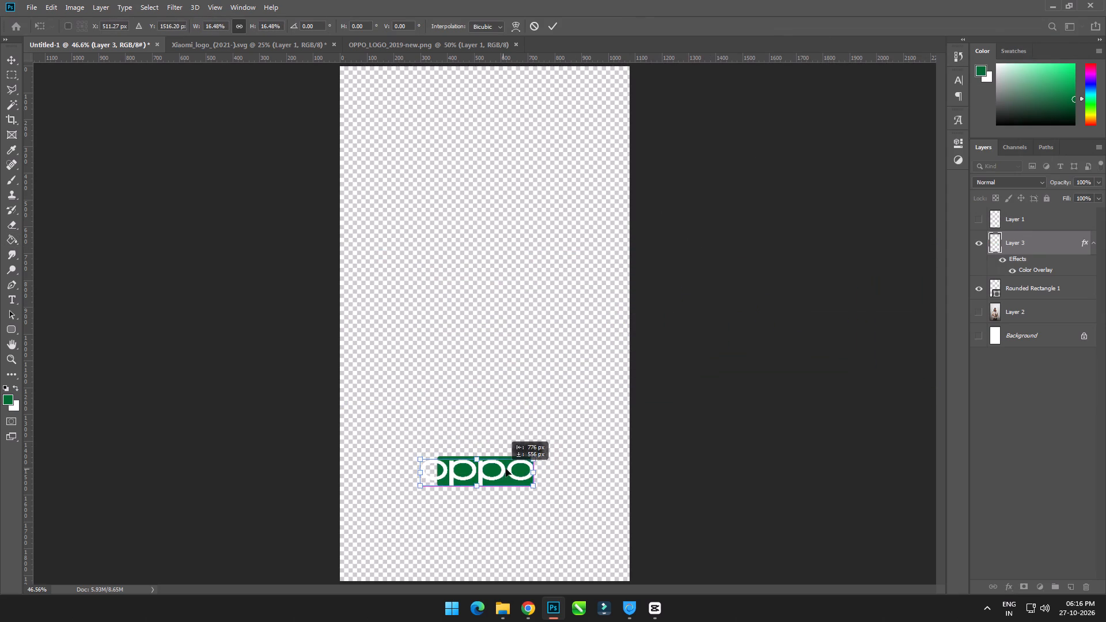
pyautogui.moveTo(506, 469); pyautogui.dragTo(509, 466)
pyautogui.keyDown('alt'); pyautogui.scroll(9, 493, 479); pyautogui.keyUp('alt')
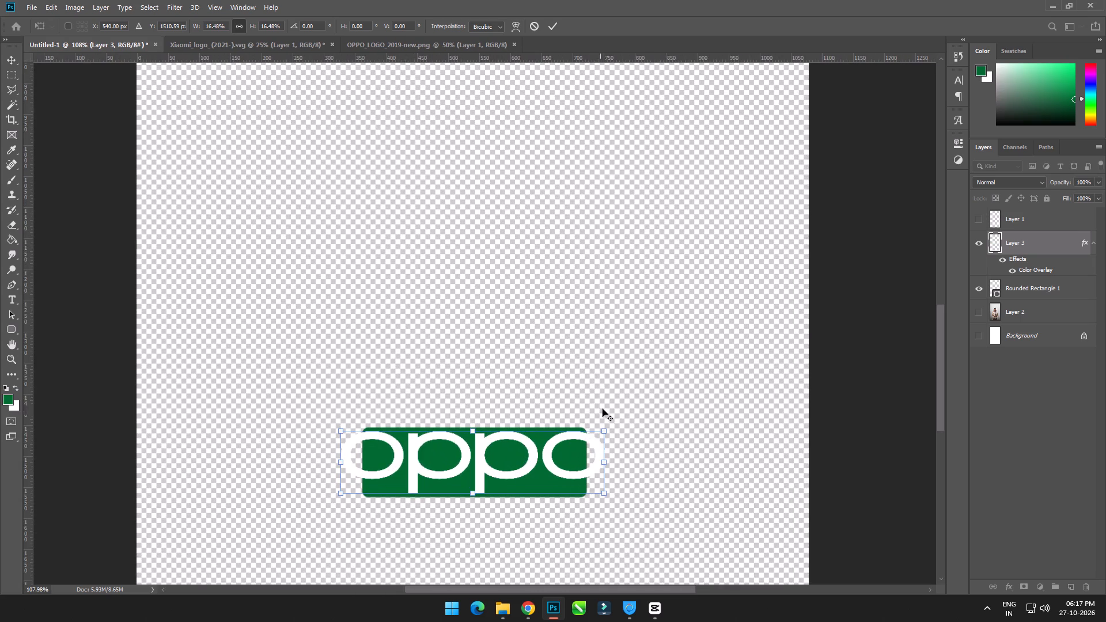
pyautogui.keyDown('alt'); pyautogui.moveTo(607, 428); pyautogui.dragTo(554, 433); pyautogui.keyUp('alt')
pyautogui.click(479, 458)
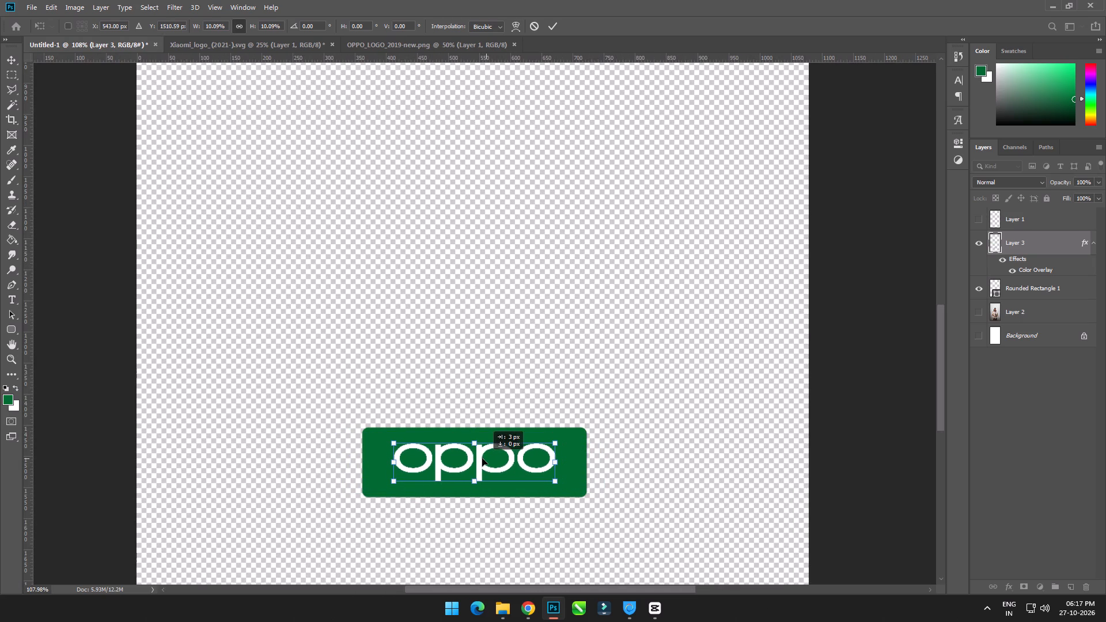
pyautogui.click(499, 457)
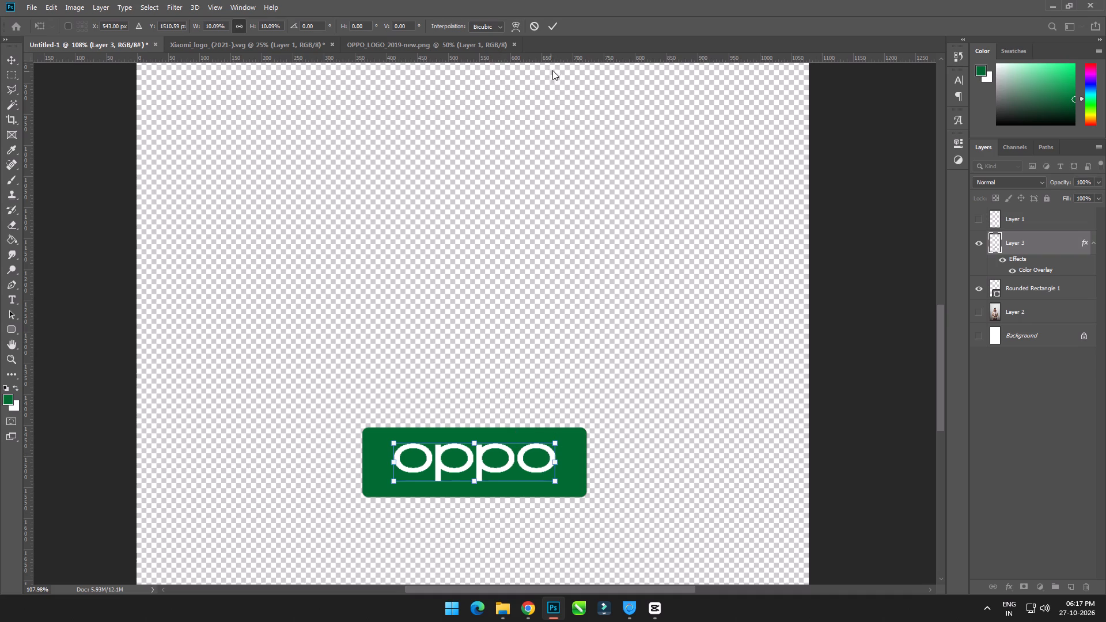
pyautogui.click(555, 22)
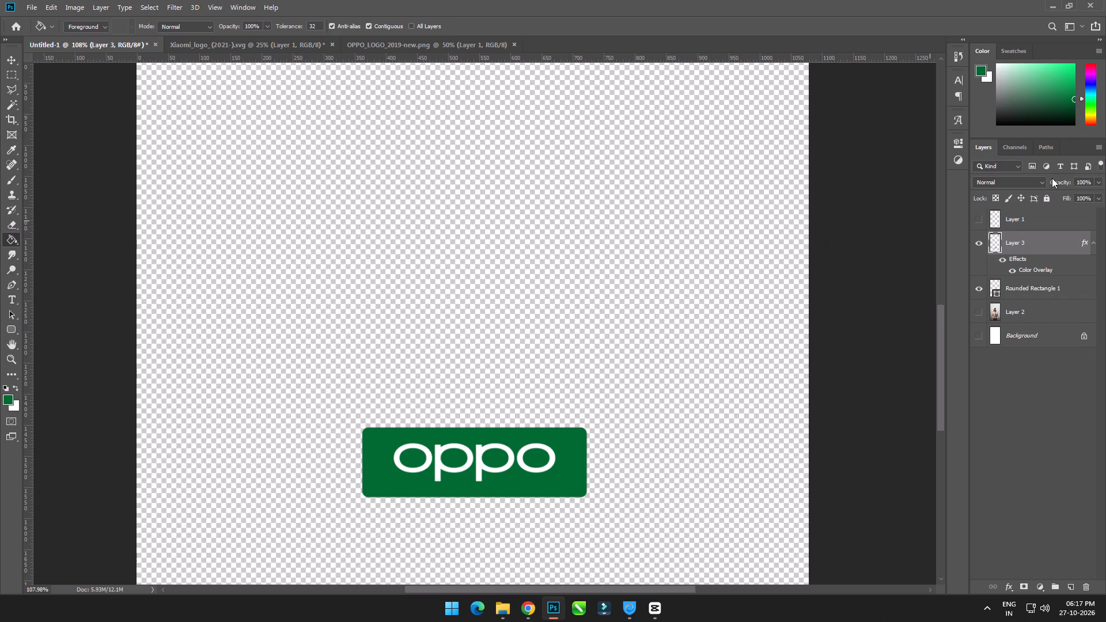
# Align the OPPO logo and Rounded Rectangle 1 to each other on their vertical and horizontal centres.
pyautogui.keyDown('ctrl'); pyautogui.click(1054, 290); pyautogui.keyUp('ctrl')
pyautogui.press('v')
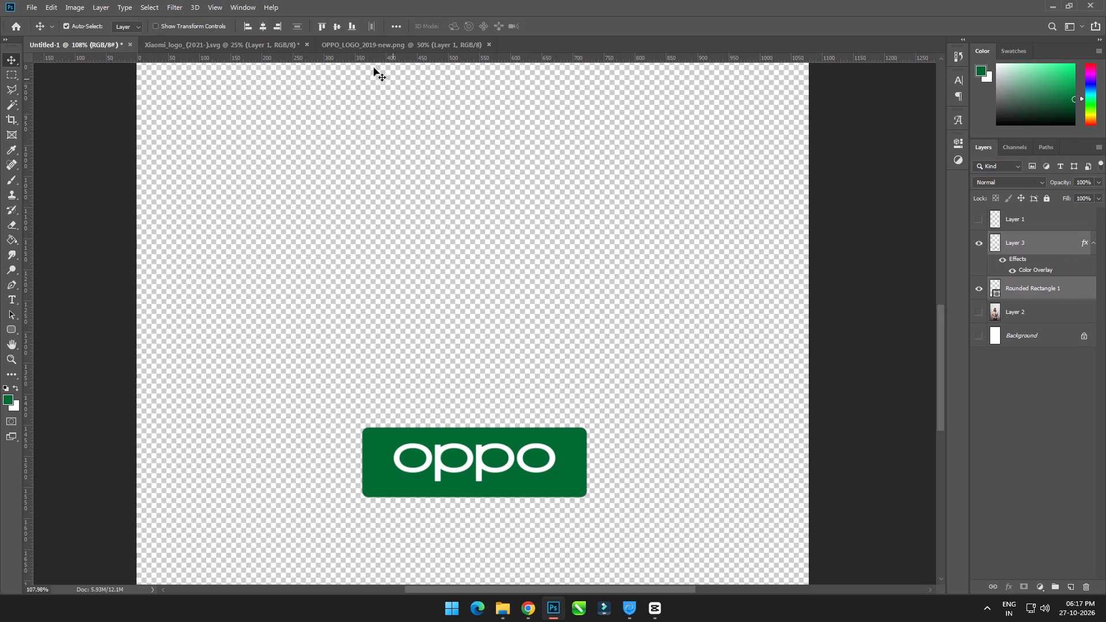
pyautogui.press('v')
pyautogui.click(331, 27)
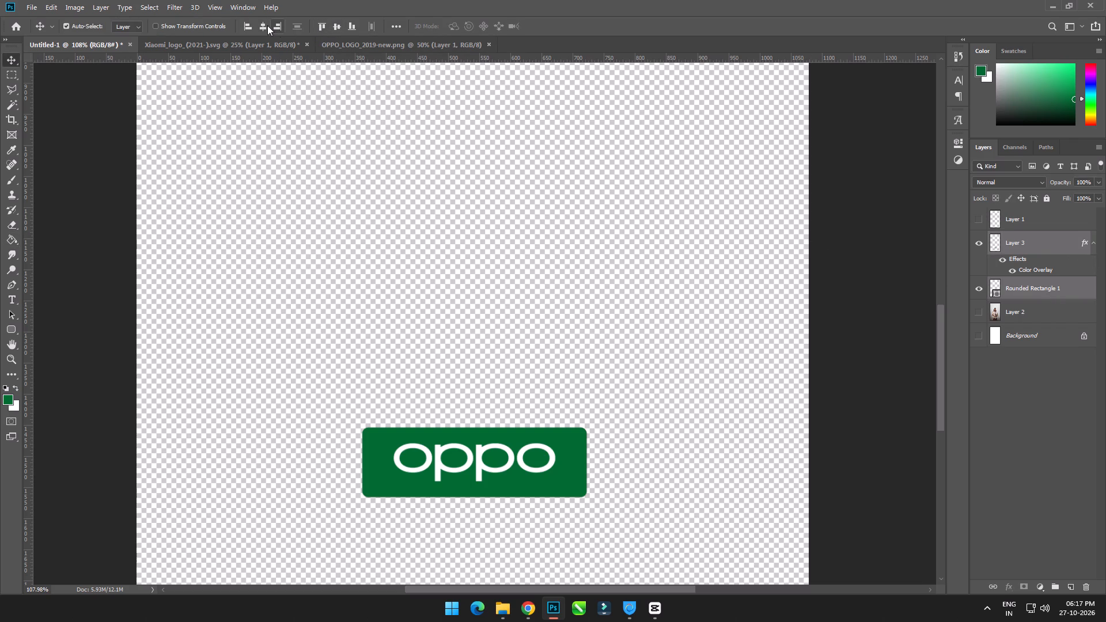
pyautogui.click(264, 25)
# Align the OPPO logo and green rectangle horizontally to the centre of the Background layer.
pyautogui.keyDown('alt'); pyautogui.scroll(-7, 675, 317); pyautogui.keyUp('alt')
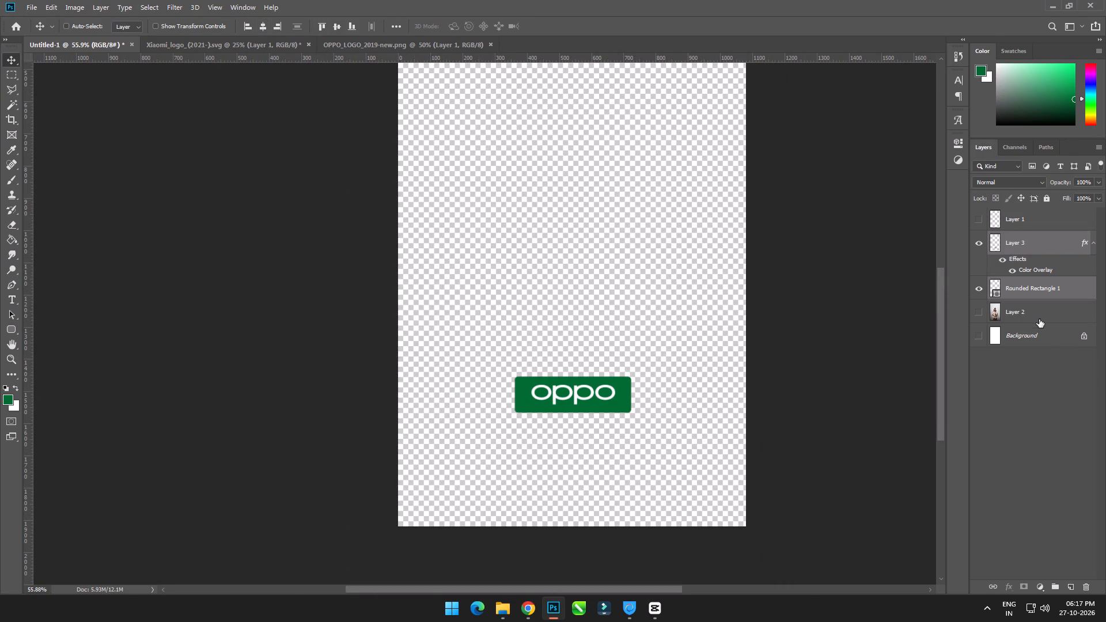
pyautogui.keyDown('ctrl'); pyautogui.click(1039, 342); pyautogui.keyUp('ctrl')
pyautogui.press('v')
pyautogui.press('v')
pyautogui.click(262, 25)
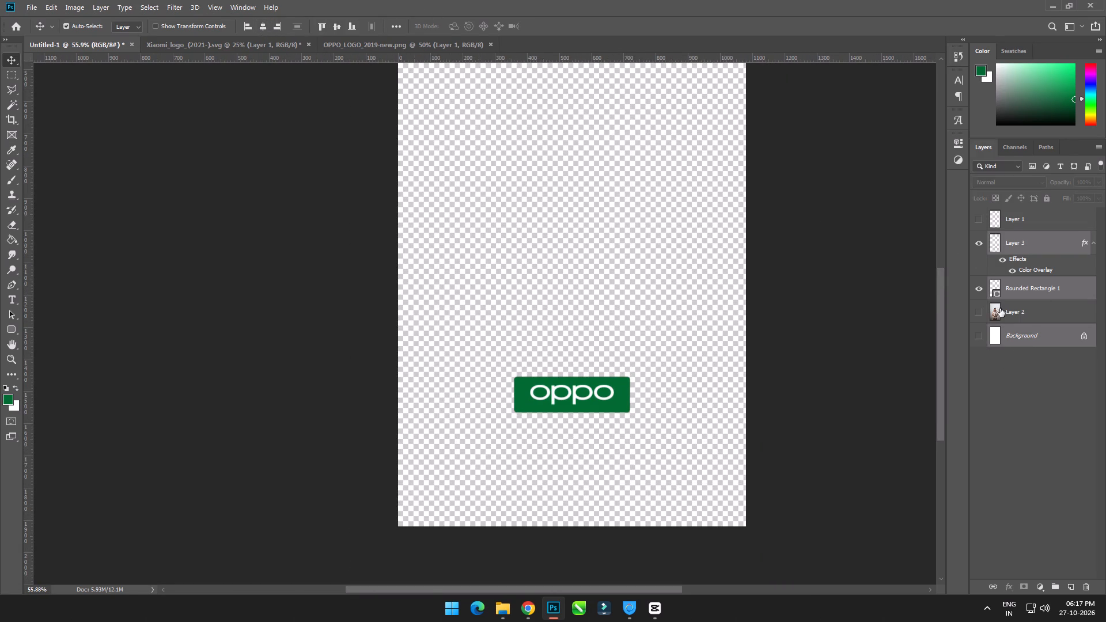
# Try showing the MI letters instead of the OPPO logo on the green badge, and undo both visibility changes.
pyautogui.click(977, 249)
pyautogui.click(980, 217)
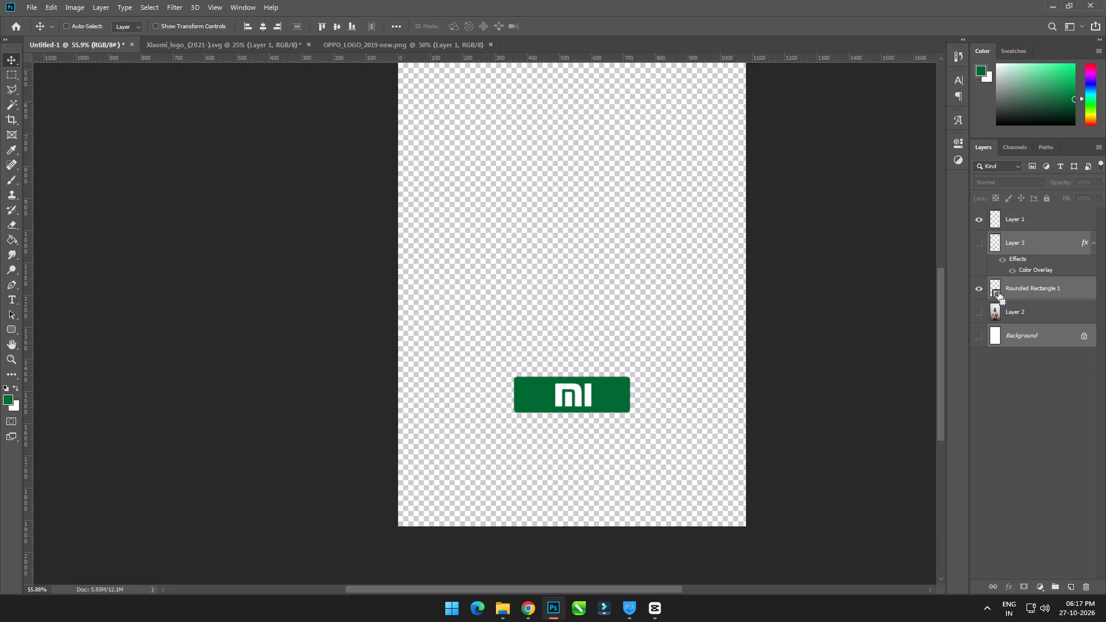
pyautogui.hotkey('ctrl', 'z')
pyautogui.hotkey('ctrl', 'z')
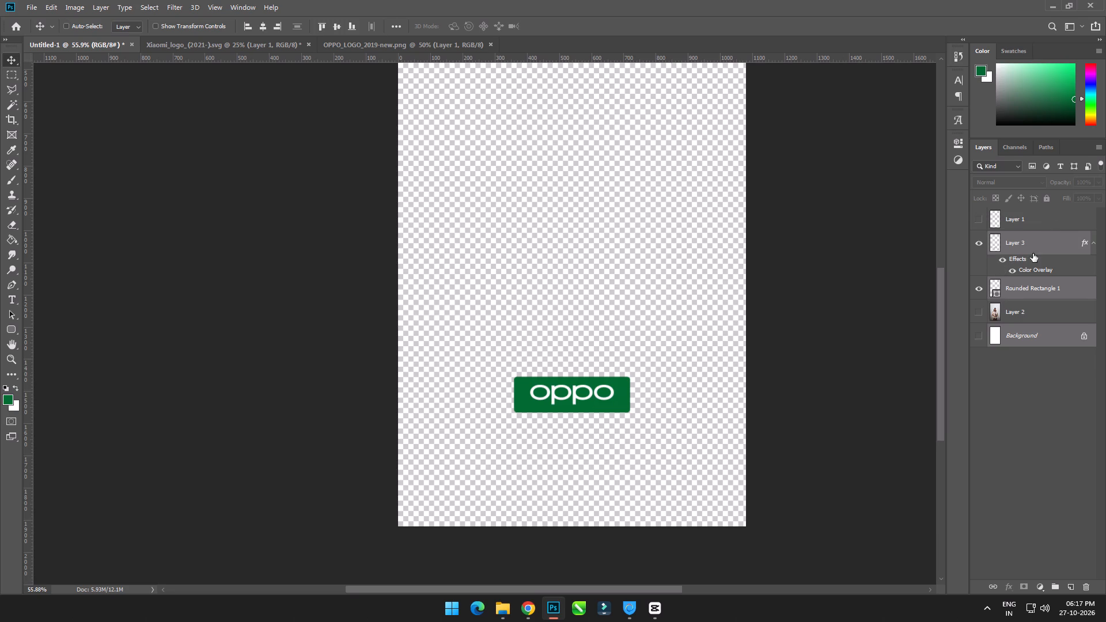
# Hide the OPPO logo, Layer 3, and show the MI letters, Layer 1.
pyautogui.click(980, 244)
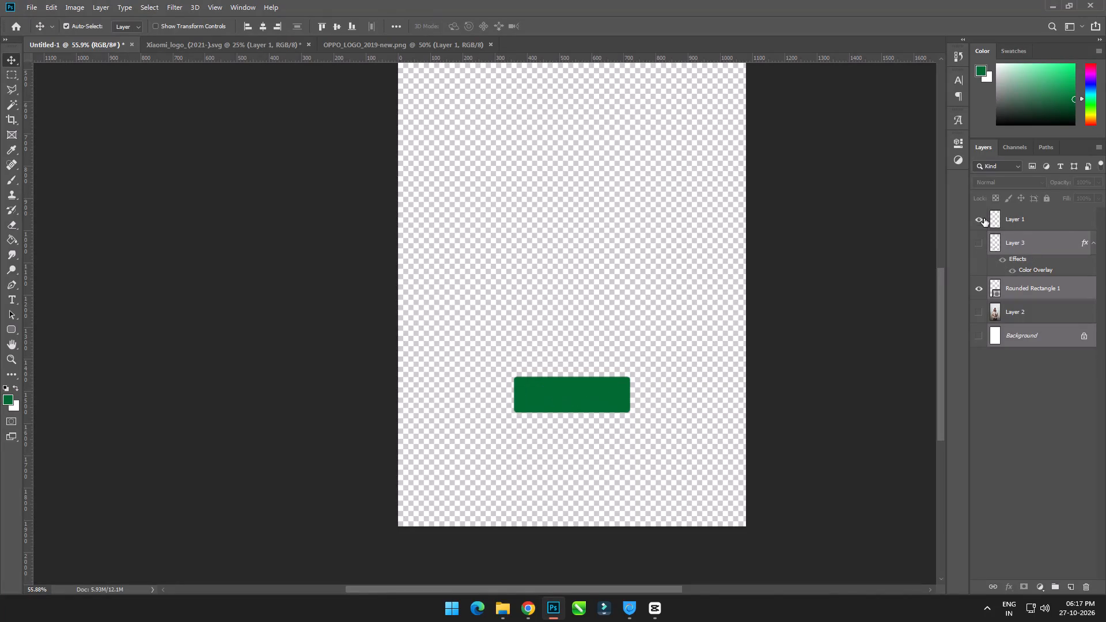
pyautogui.click(984, 218)
# Change Rounded Rectangle 1's fill back to the recently used Xiaomi orange.
pyautogui.click(1031, 293)
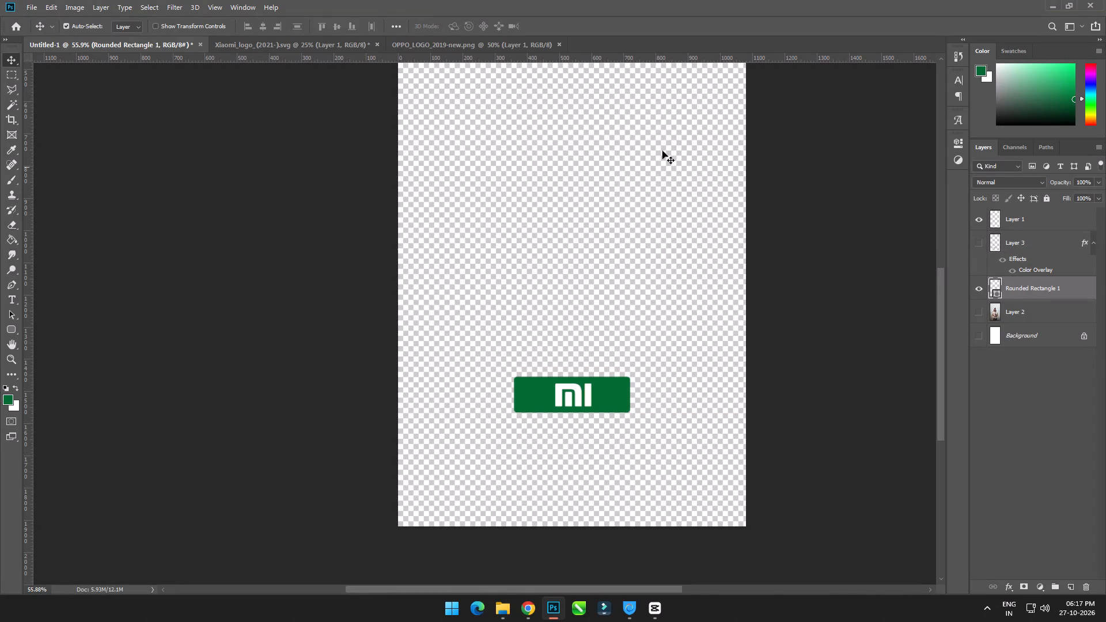
pyautogui.click(960, 140)
pyautogui.click(793, 213)
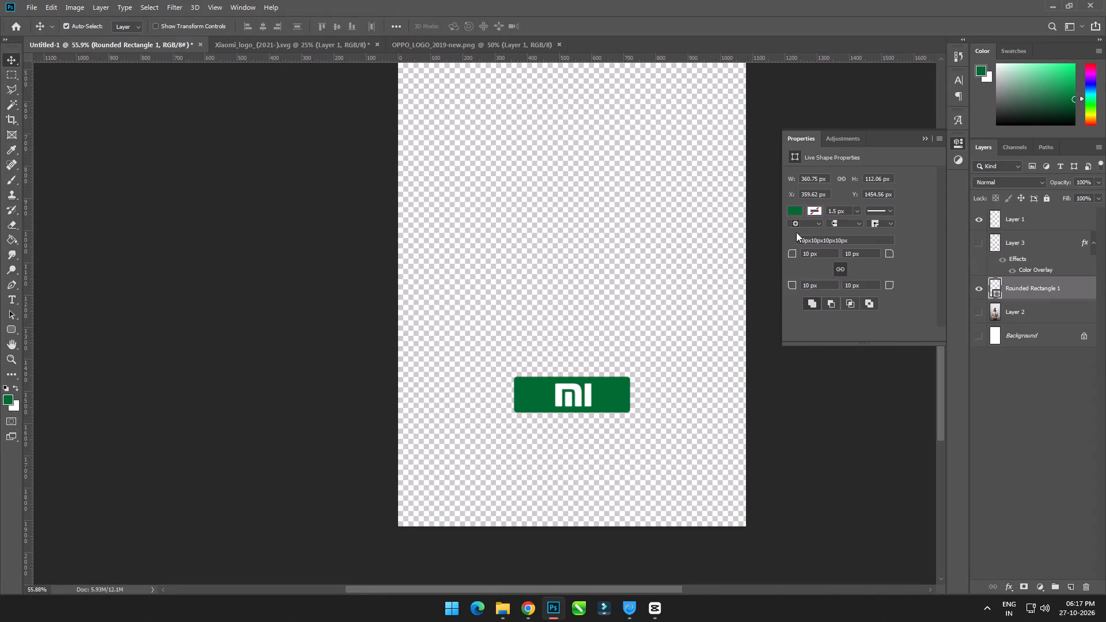
pyautogui.click(802, 272)
pyautogui.click(832, 0)
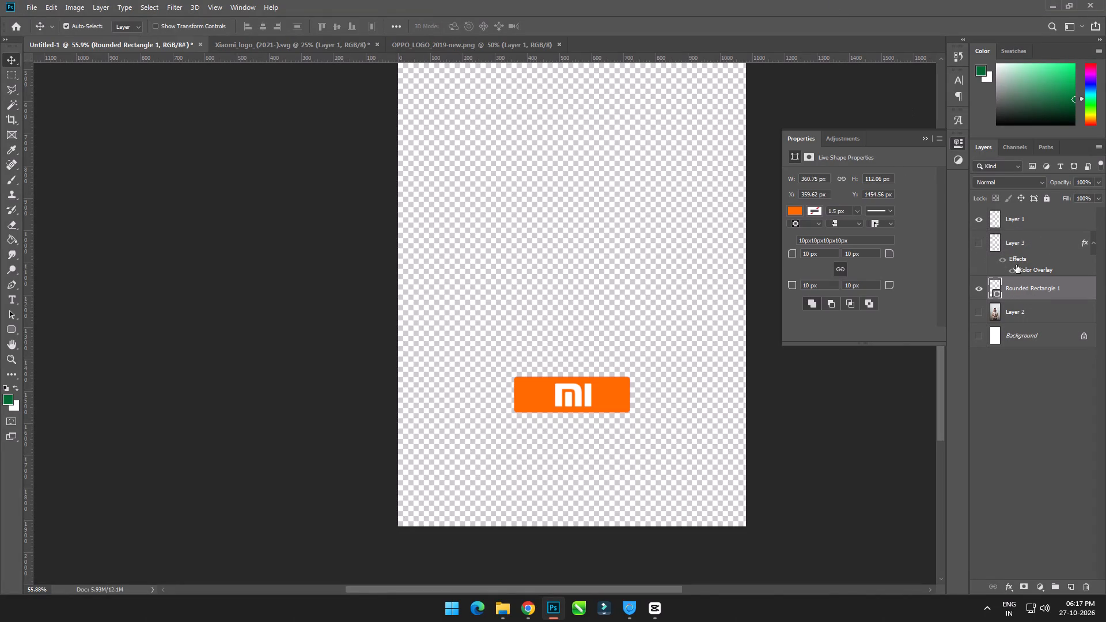
# Align Layer 1, Layer 3 and Rounded Rectangle 1 horizontally to the centre of the Background layer.
pyautogui.keyDown('shift'); pyautogui.click(1038, 223); pyautogui.keyUp('shift')
pyautogui.keyDown('ctrl'); pyautogui.click(1024, 334); pyautogui.keyUp('ctrl')
pyautogui.press('v')
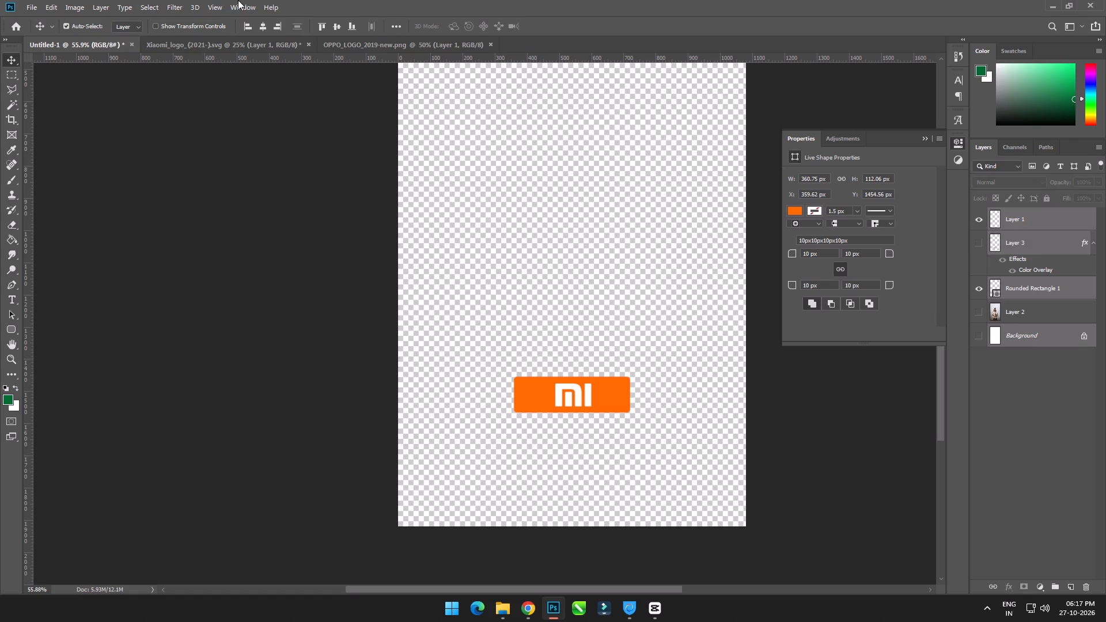
pyautogui.press('v')
pyautogui.tripleClick(263, 27)
pyautogui.doubleClick(263, 27)
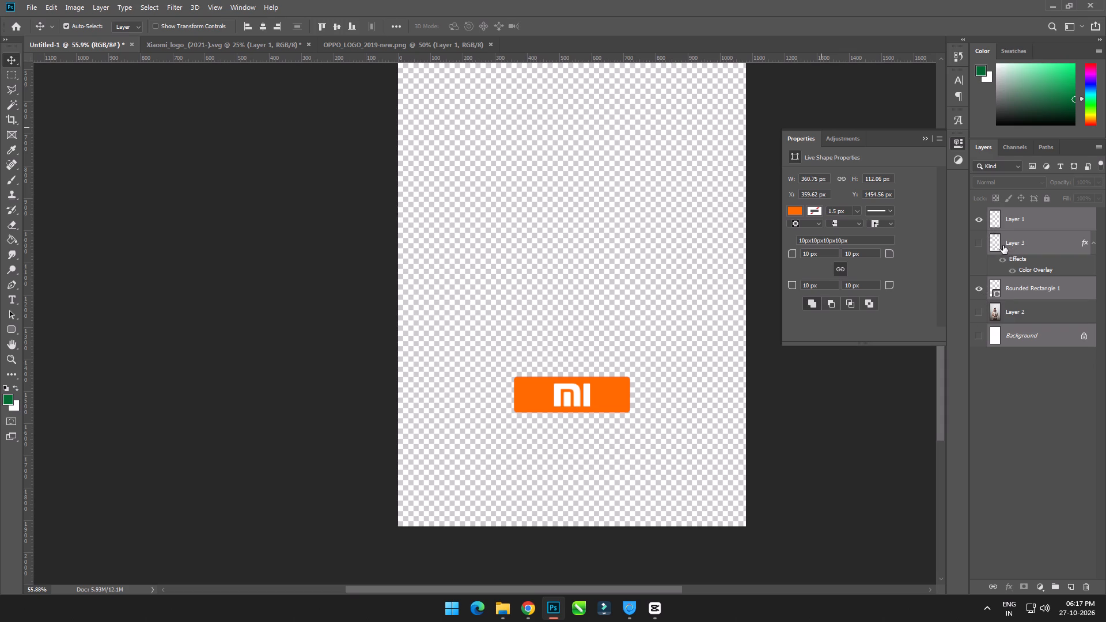
# Start exporting the re-centred orange MI badge.
pyautogui.click(37, 4)
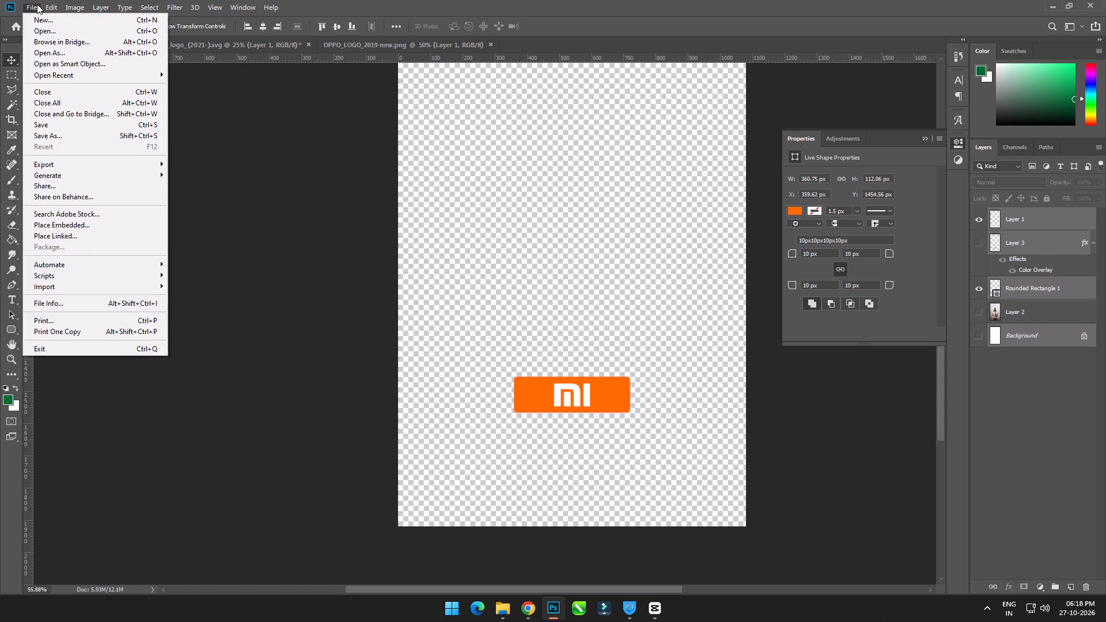
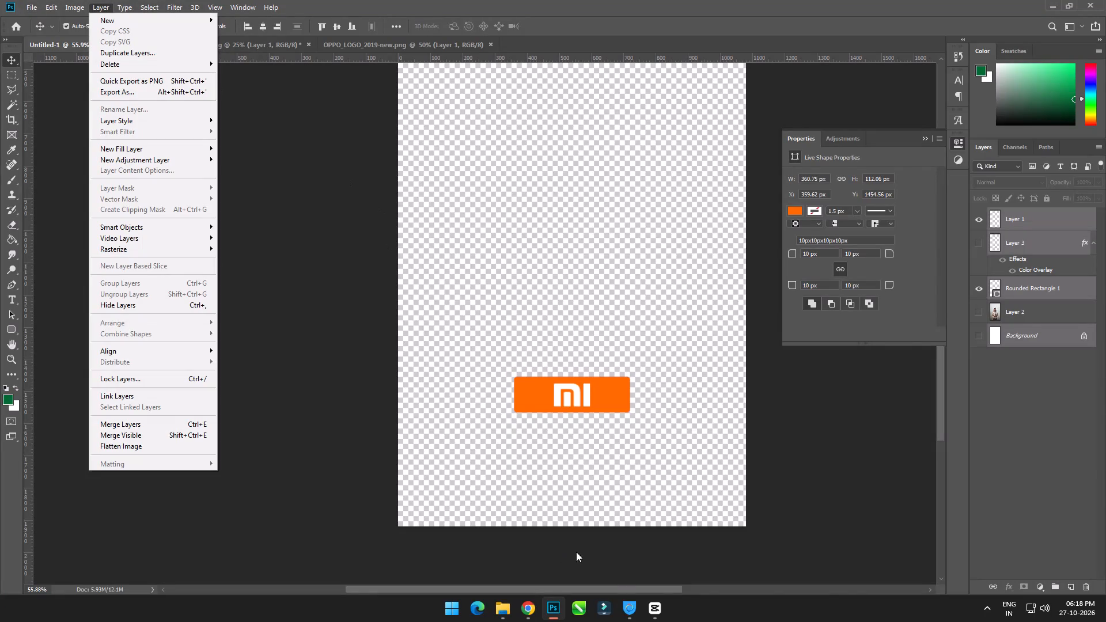
# Compare the orange MI badge's placement with the CapCut reel frame and with the Layer 2 frame in the badge document.
pyautogui.click(651, 609)
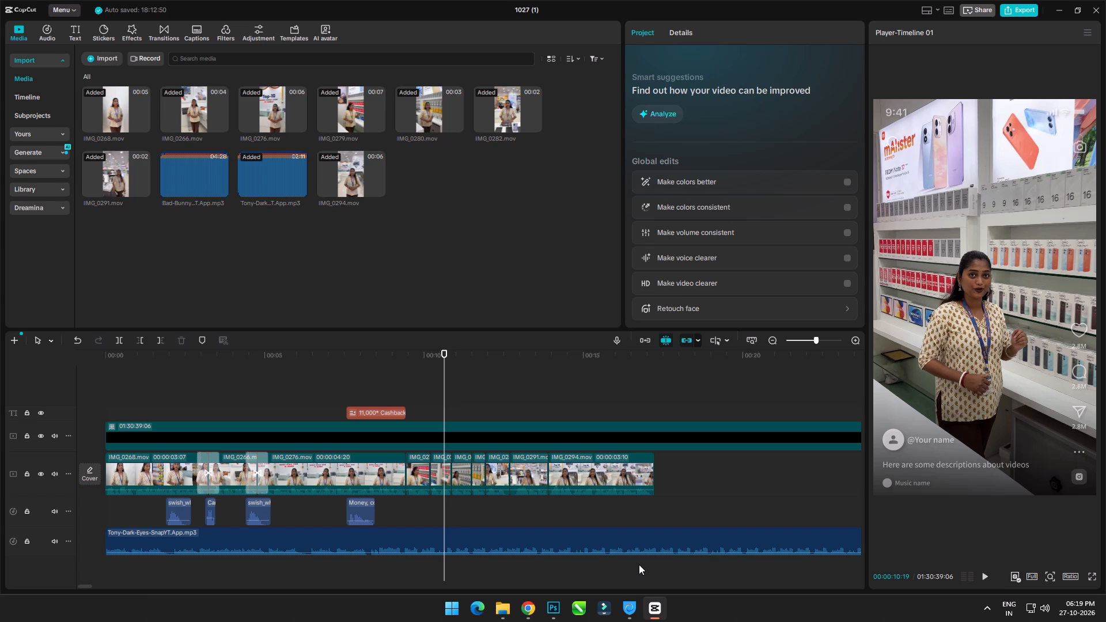
pyautogui.hotkey('alt', 'Tab')
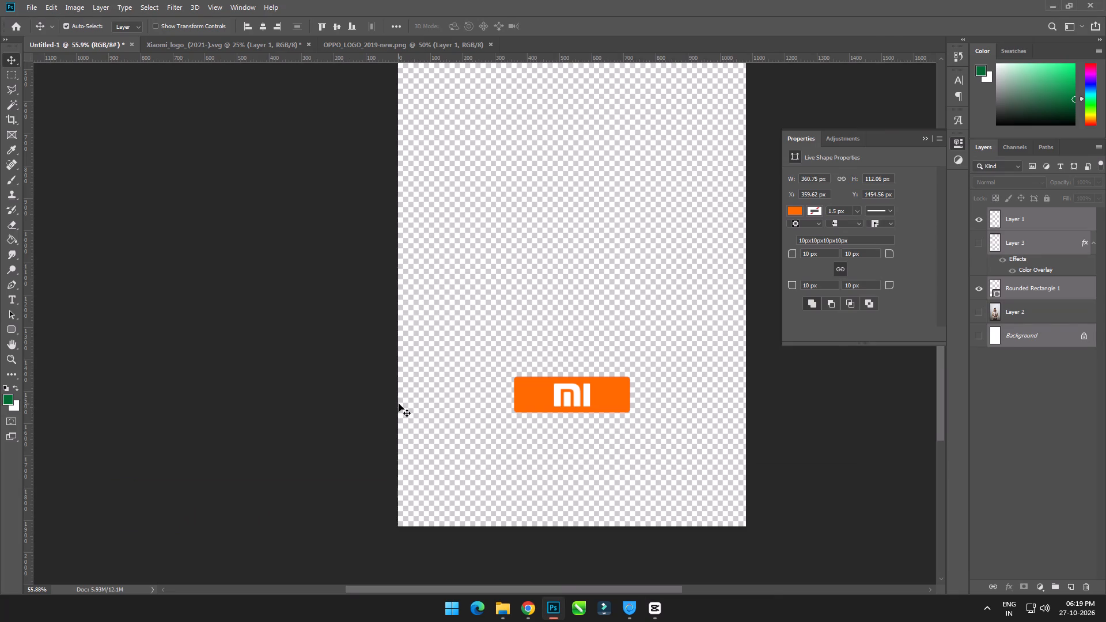
pyautogui.hotkey('alt', 'Tab')
pyautogui.hotkey('alt', 'Tab')
pyautogui.hotkey('alt', 'Tab')
pyautogui.hotkey('alt', 'Tab')
pyautogui.hotkey('ctrl', '0')
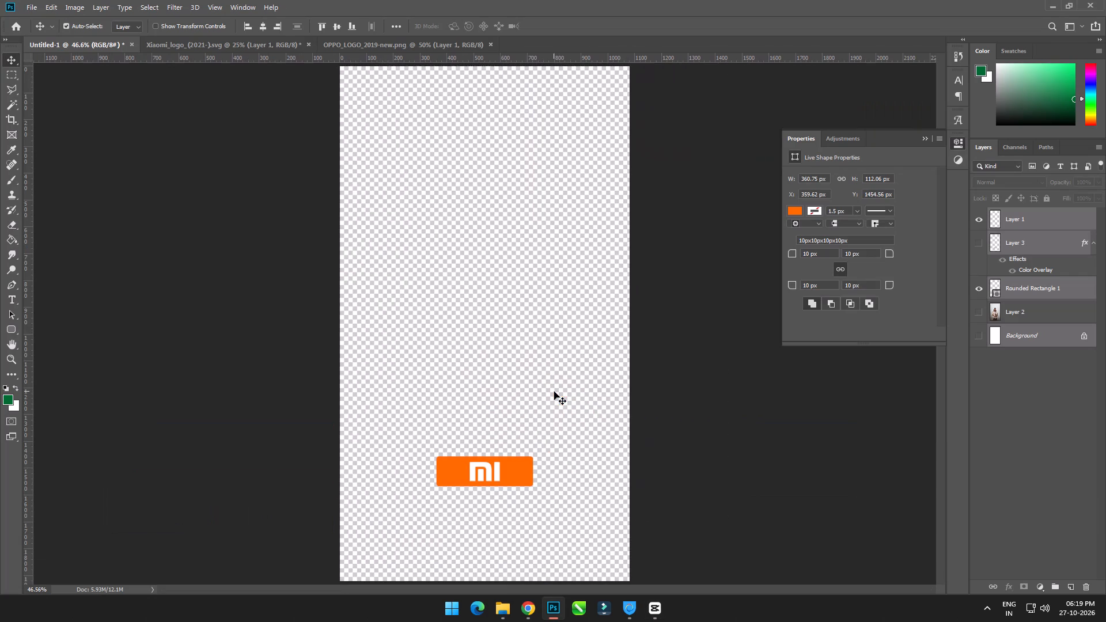
pyautogui.click(973, 312)
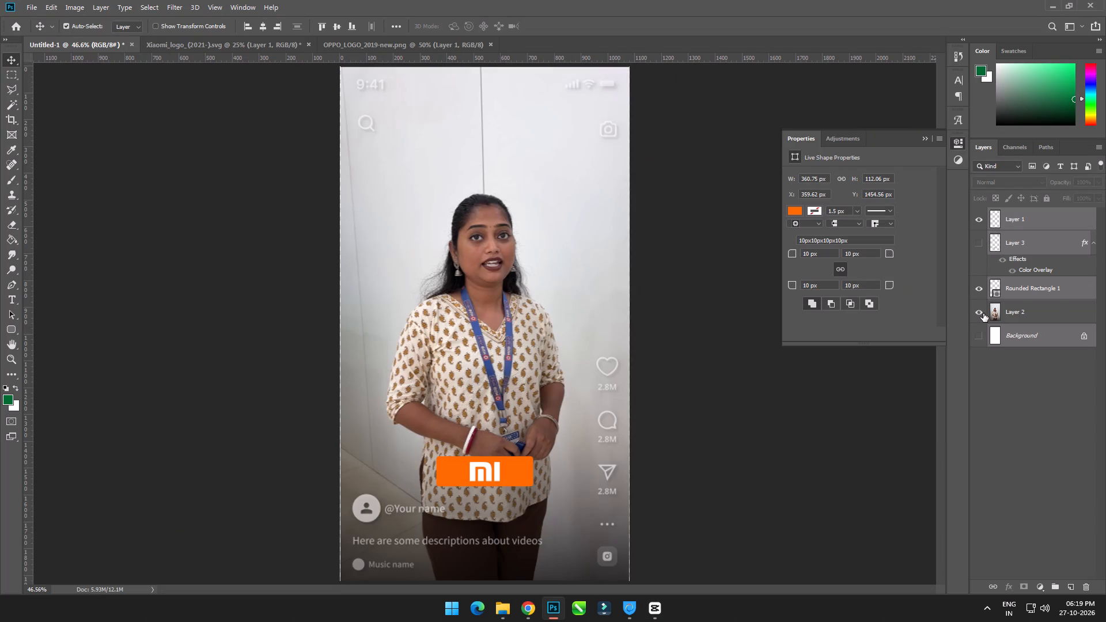
pyautogui.click(975, 313)
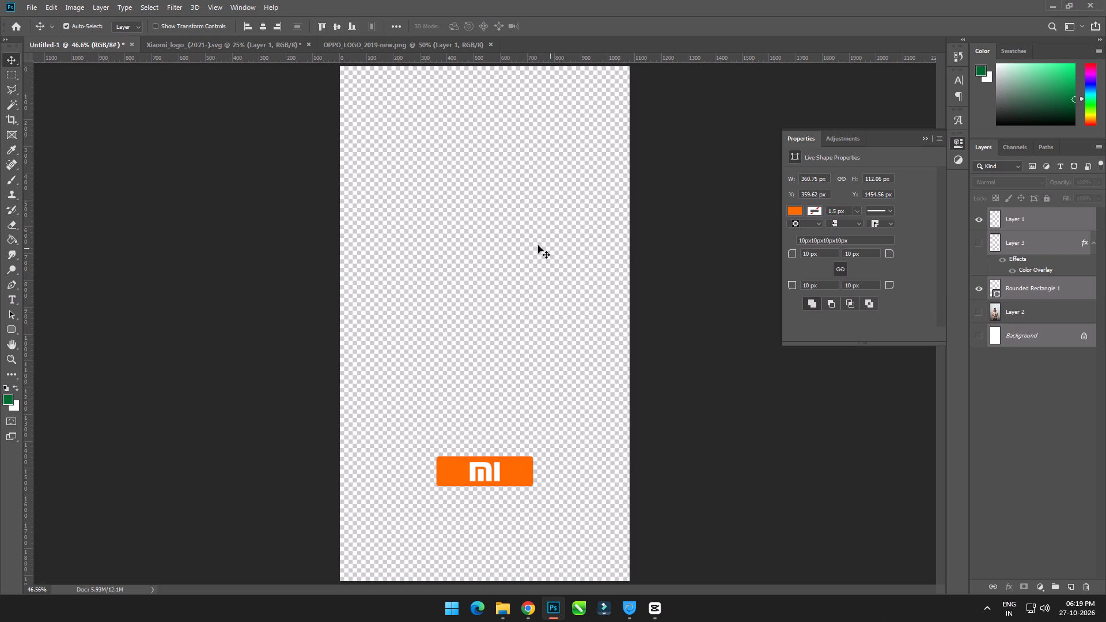
# Quick-export the orange MI badge as a PNG to Downloads, replacing Redmi-Logo.png.
pyautogui.click(21, 6)
pyautogui.click(26, 6)
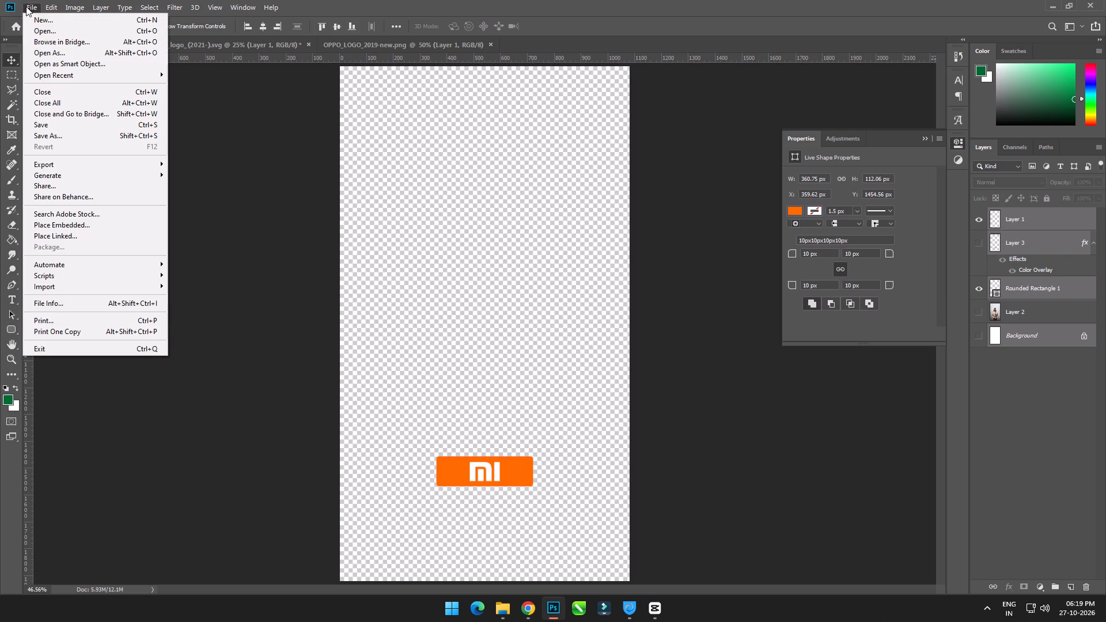
pyautogui.click(191, 164)
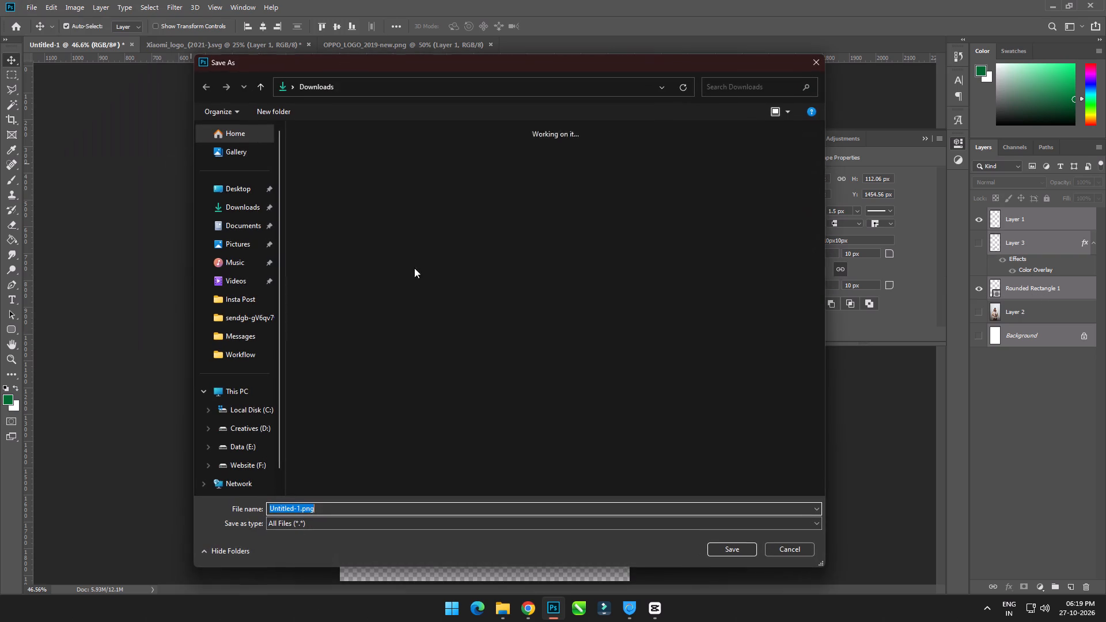
pyautogui.click(315, 184)
pyautogui.click(730, 549)
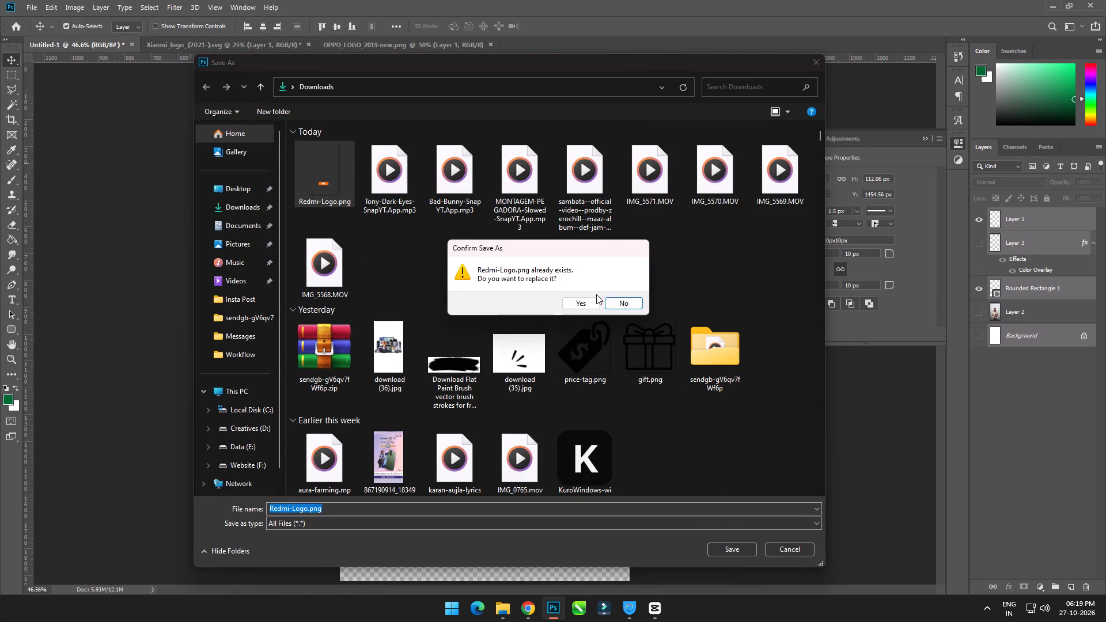
pyautogui.click(584, 302)
# Switch the badge to OPPO: hide Layer 1, show Layer 3, and fill Rounded Rectangle 1 with the recently used green.
pyautogui.click(978, 216)
pyautogui.click(977, 245)
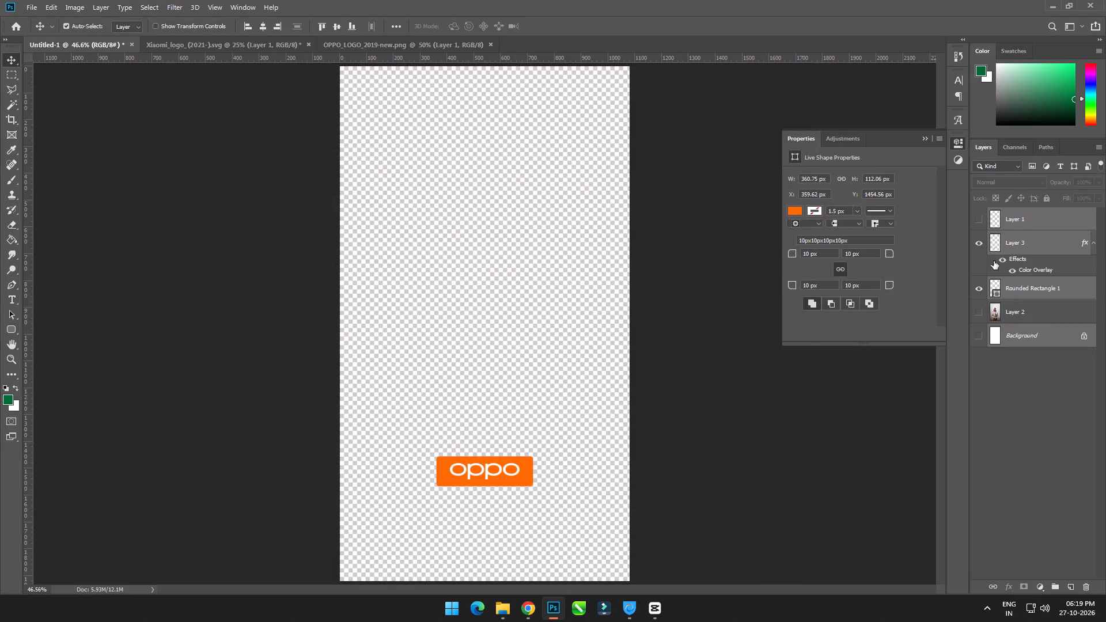
pyautogui.click(1015, 283)
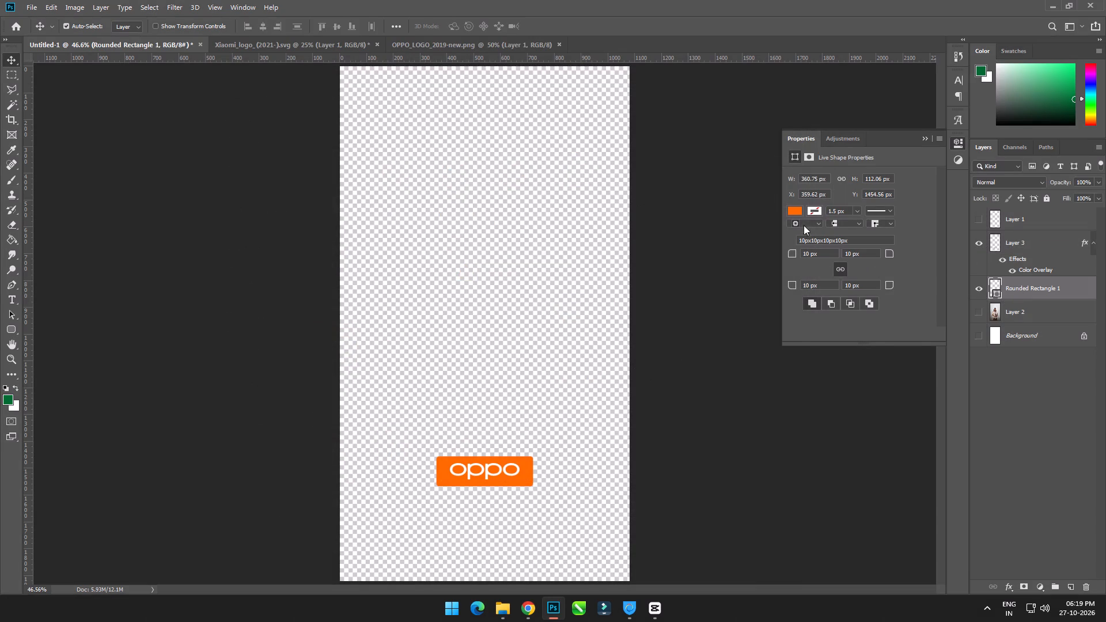
pyautogui.click(799, 208)
pyautogui.click(800, 270)
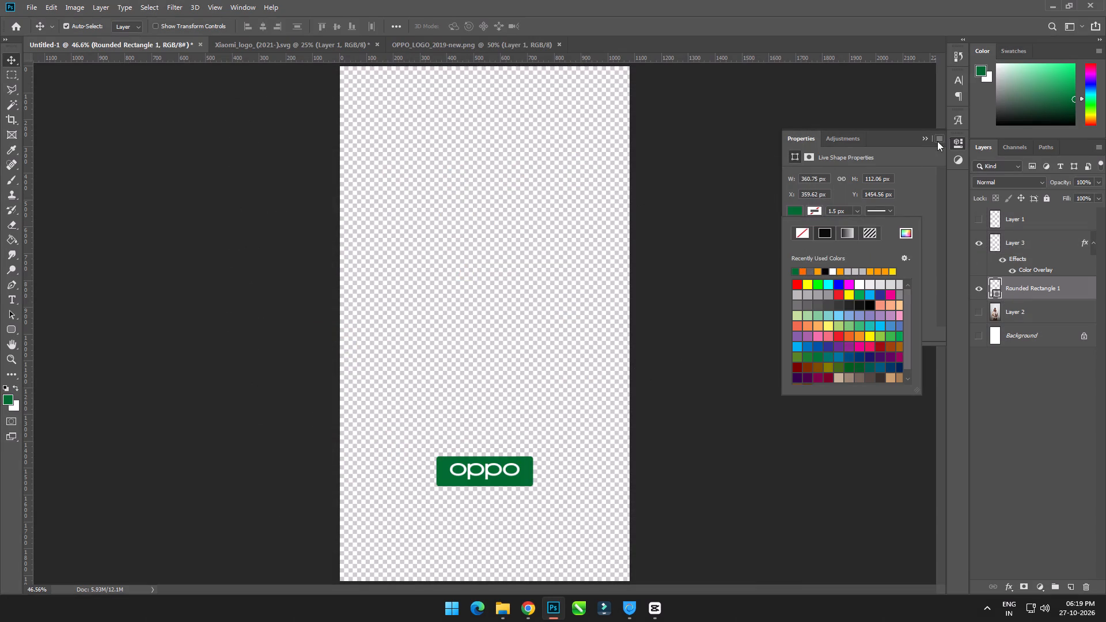
pyautogui.click(922, 141)
# Quick-export the green OPPO badge to Downloads as OPPO-Logo.png.
pyautogui.click(29, 6)
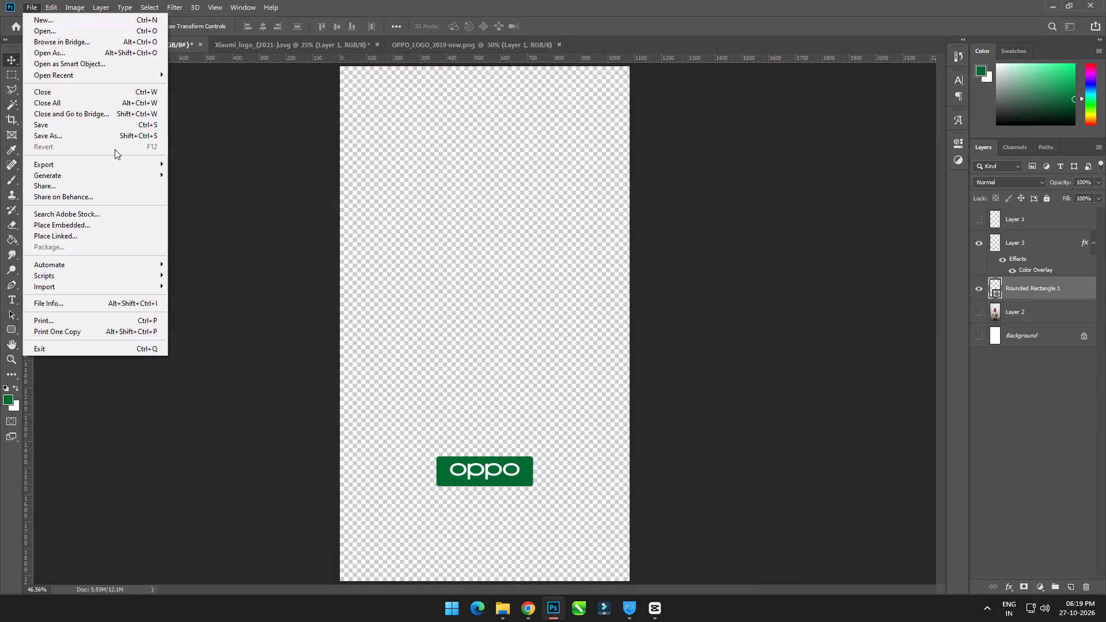
pyautogui.click(184, 165)
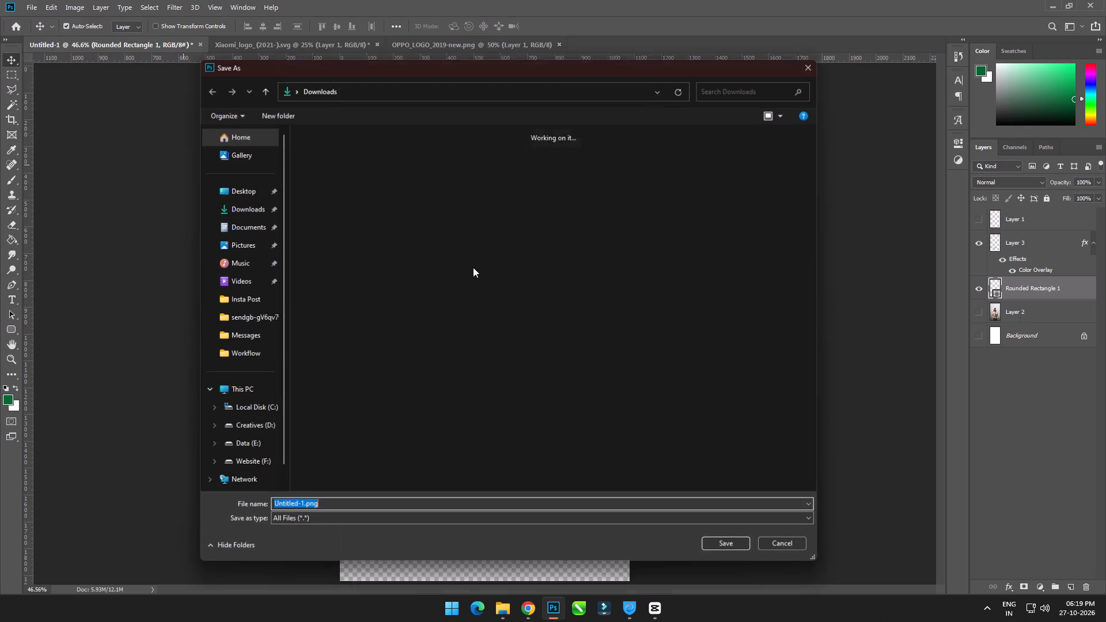
pyautogui.click(338, 185)
pyautogui.click(333, 507)
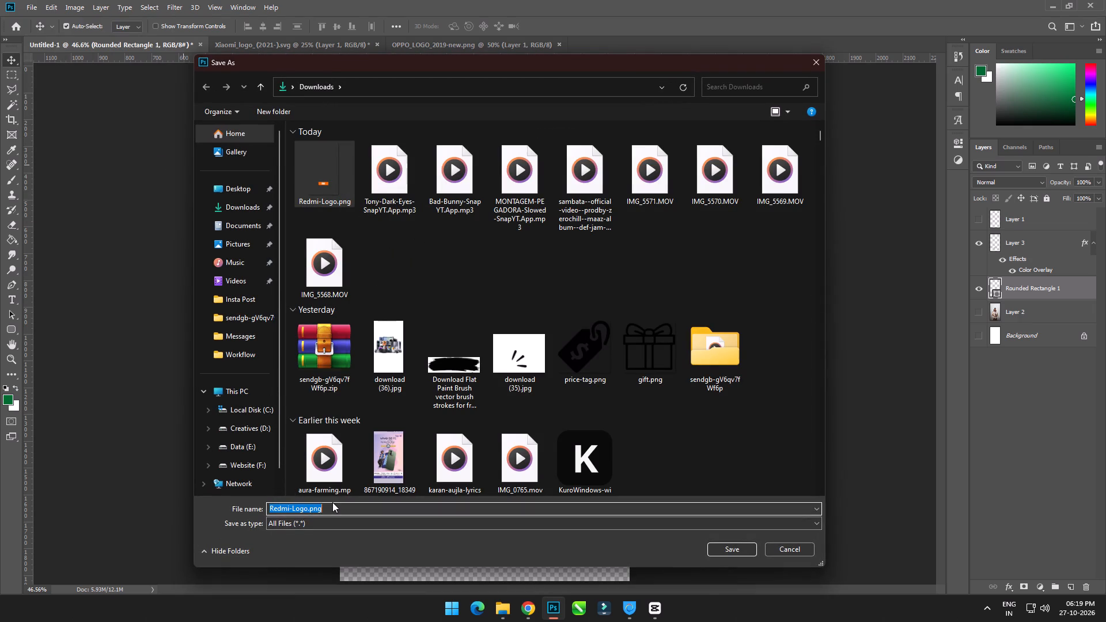
pyautogui.press('Home')
pyautogui.press('Delete')
pyautogui.press('Delete')
pyautogui.press('Delete')
pyautogui.press('Delete')
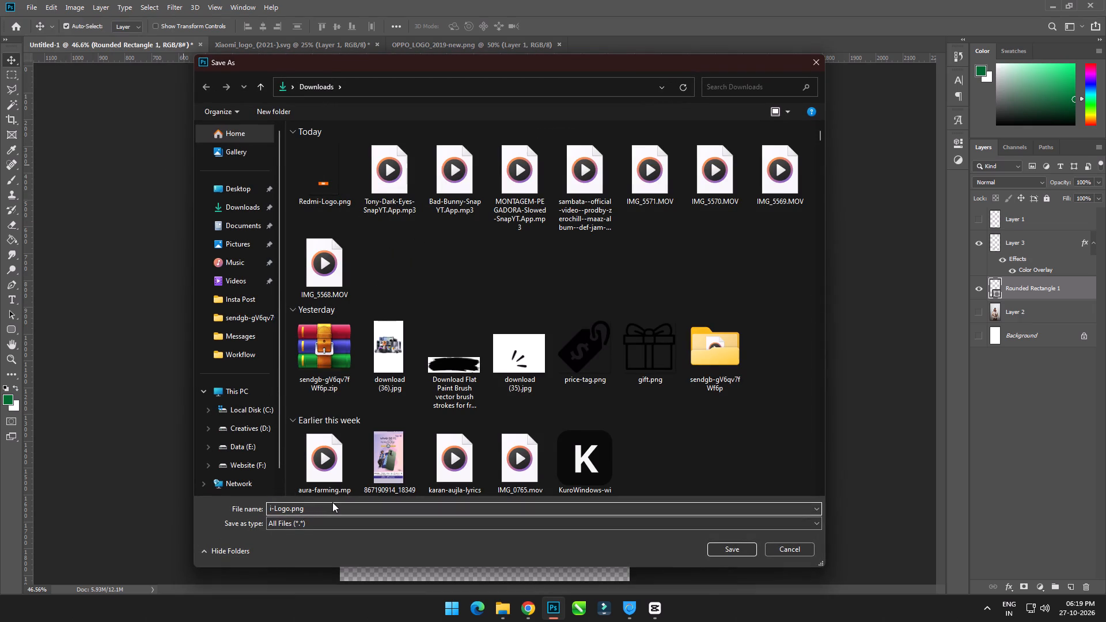
pyautogui.press('Delete')
pyautogui.press('Delete')
pyautogui.press('-')
pyautogui.press('Home')
pyautogui.write('OPPO')
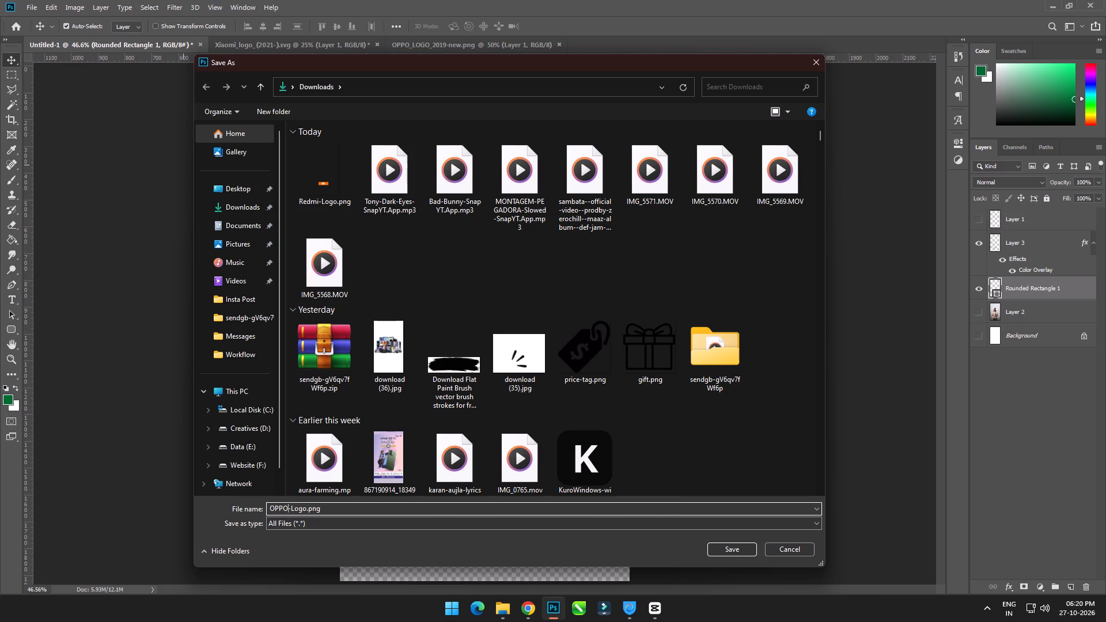
pyautogui.press('Return')
# Hide the OPPO logo, Layer 3.
pyautogui.click(983, 241)
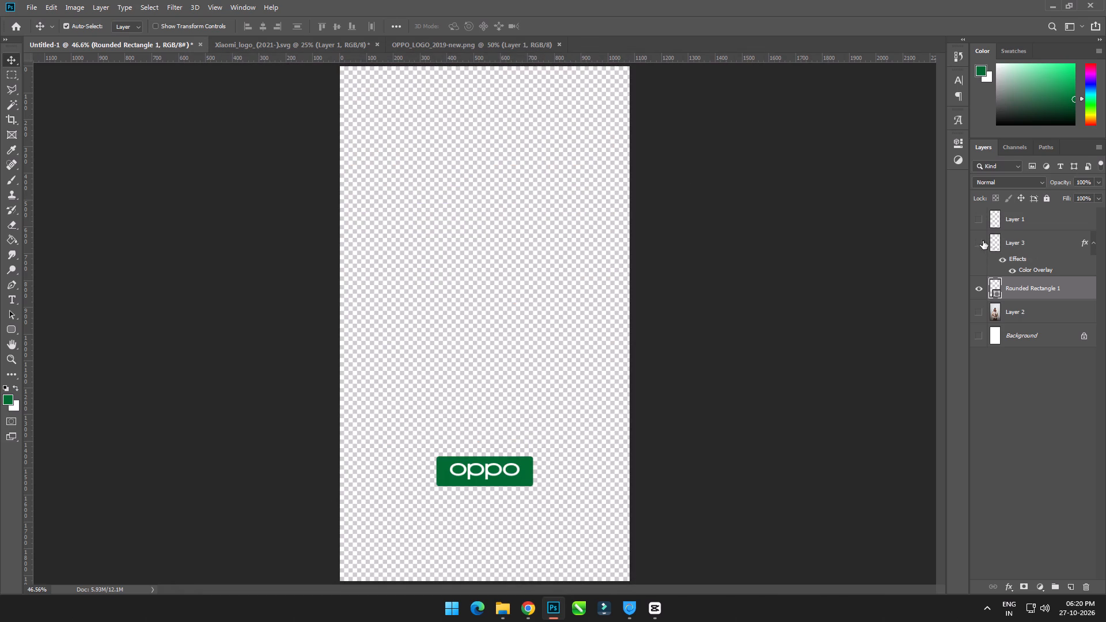
# Switch to CapCut and play the reel from around the end of the cashback caption to check which brands follow.
pyautogui.hotkey('alt', 'Tab')
pyautogui.hotkey('alt', 'Tab')
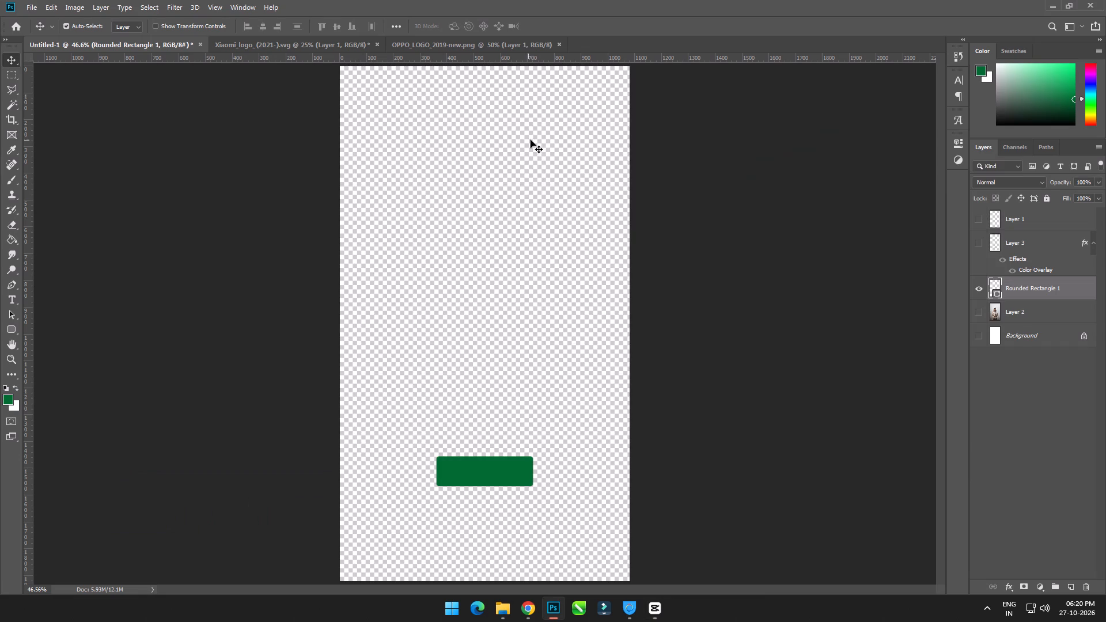
pyautogui.hotkey('alt', 'Tab')
pyautogui.hotkey('alt', 'Tab')
pyautogui.hotkey('alt', 'Tab')
pyautogui.hotkey('alt', 'Tab')
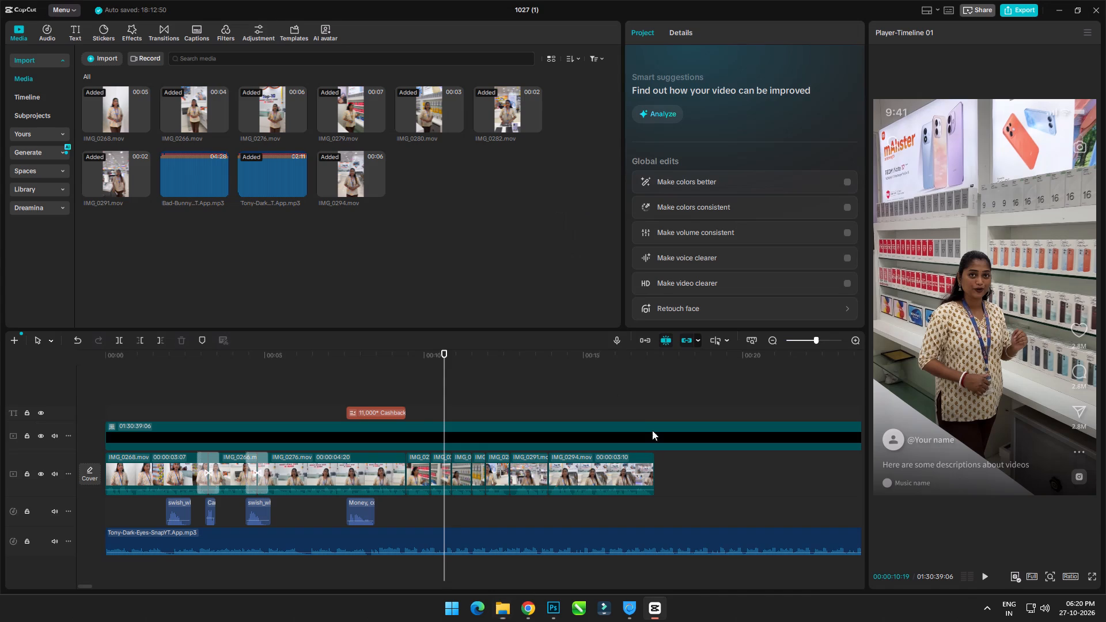
pyautogui.click(392, 363)
pyautogui.press('space')
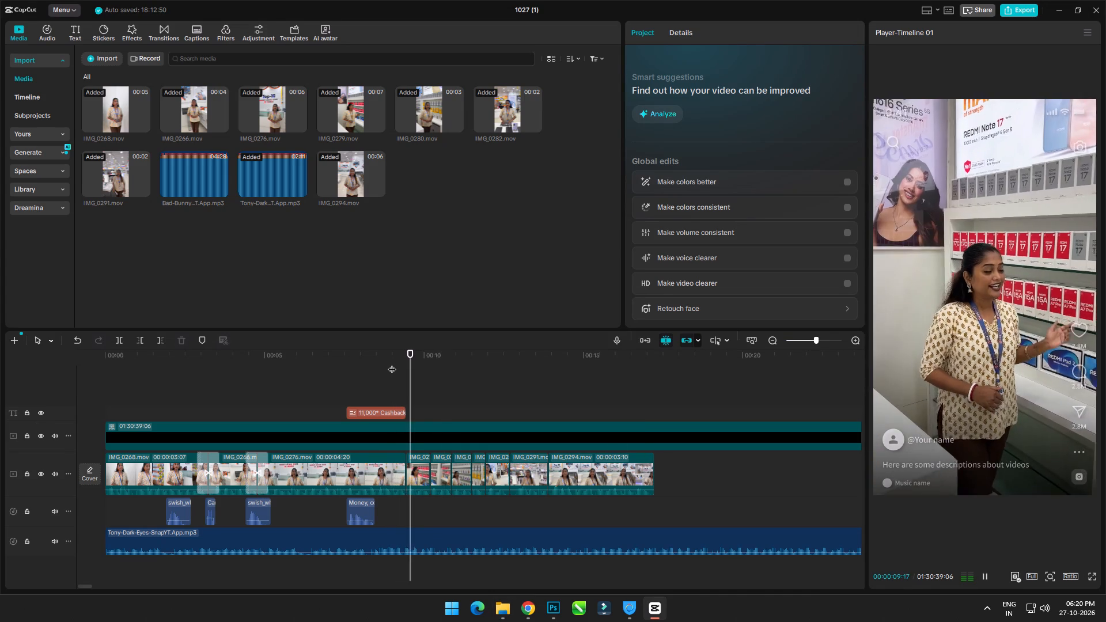
pyautogui.press('space')
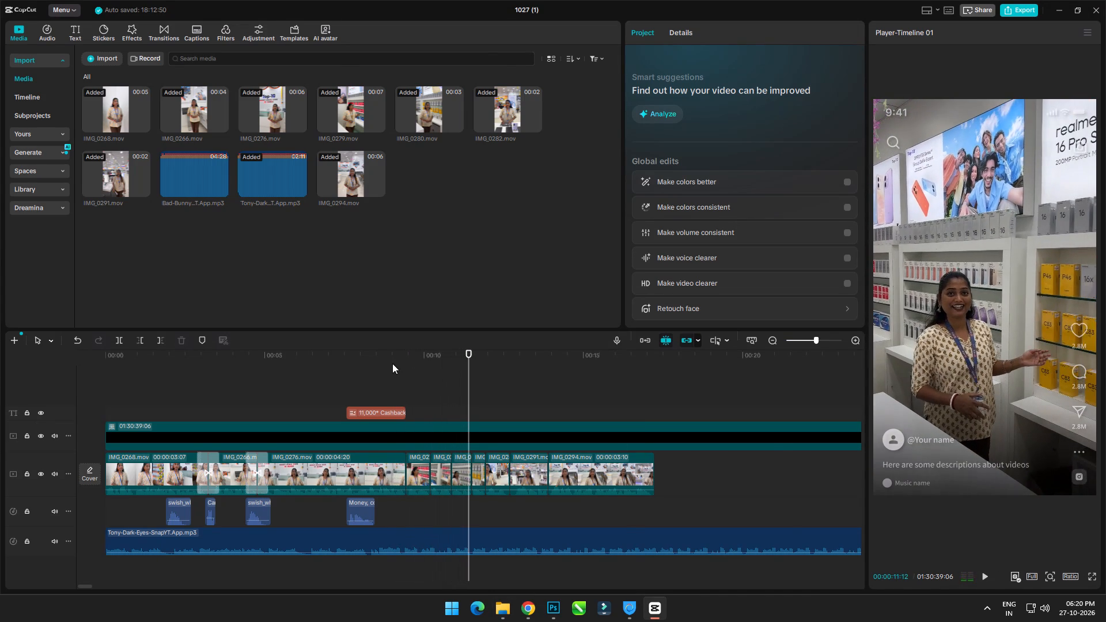
# Open Realme_logo.png from the logo folder in Photoshop as a separate document.
pyautogui.hotkey('alt', 'Tab')
pyautogui.click(369, 287)
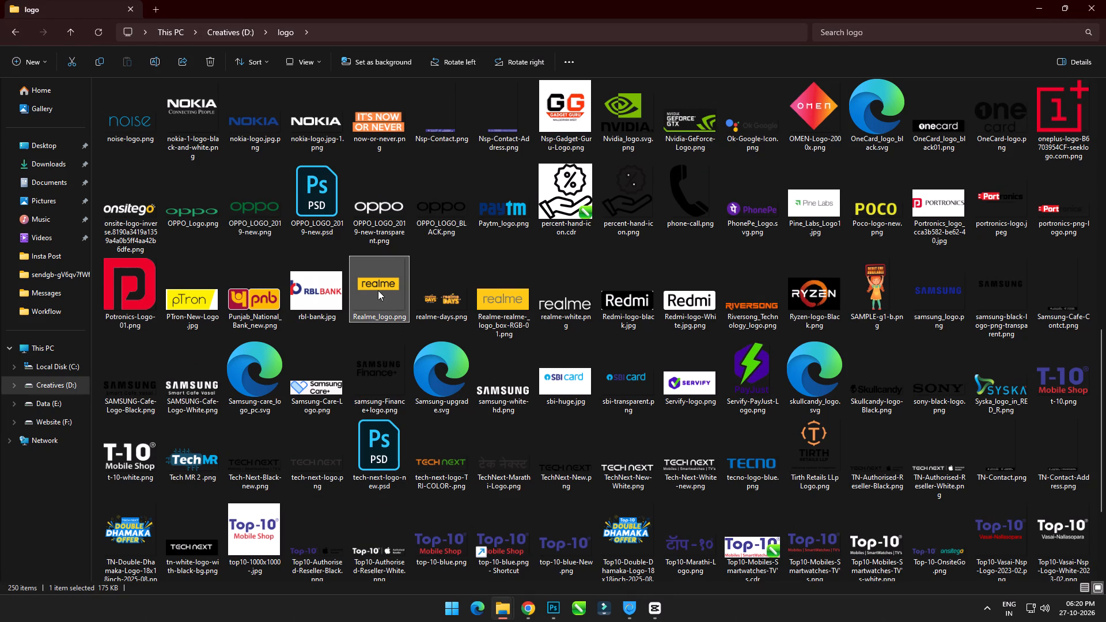
pyautogui.moveTo(380, 287); pyautogui.dragTo(782, 5)
pyautogui.hotkey('alt', 'Tab')
pyautogui.hotkey('alt', 'Tab')
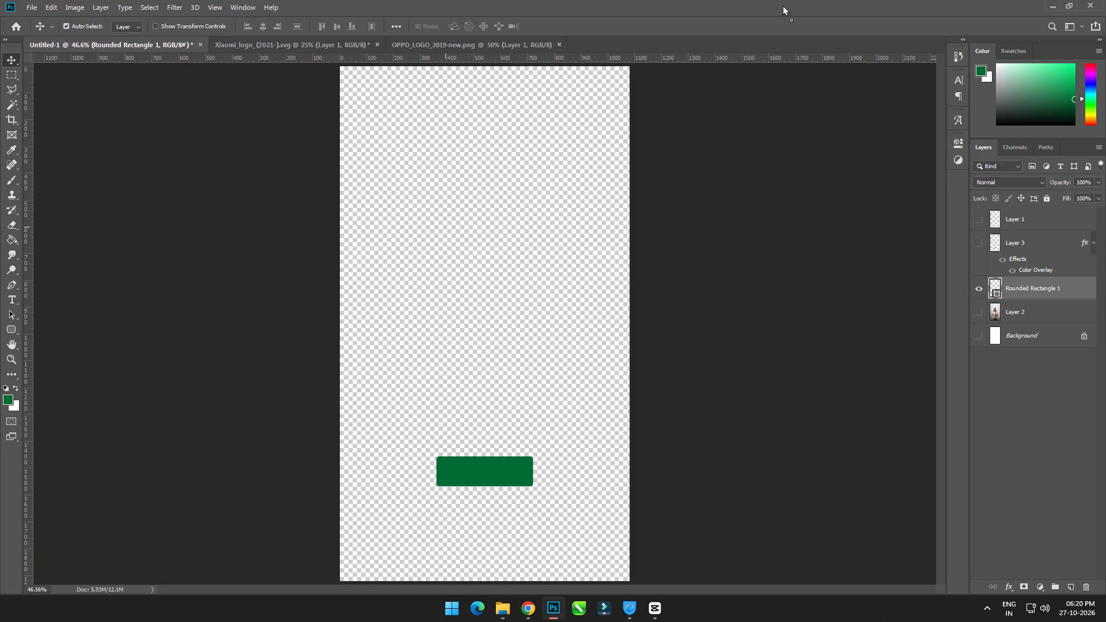
pyautogui.moveTo(782, 5); pyautogui.dragTo(785, 5)
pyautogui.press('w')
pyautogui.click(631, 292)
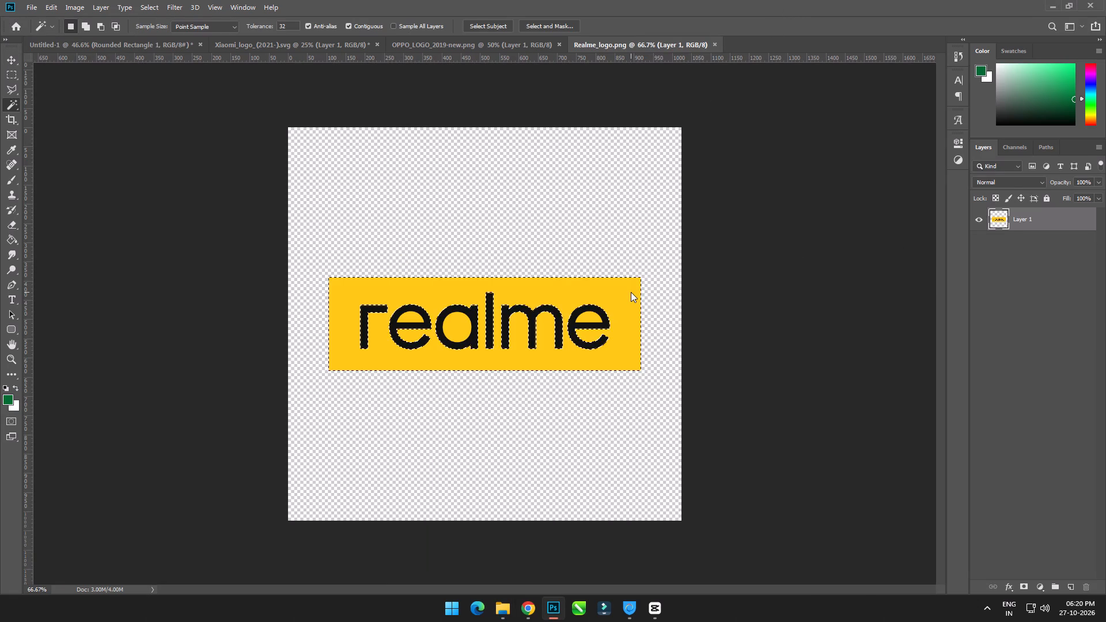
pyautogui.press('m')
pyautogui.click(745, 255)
# Sample the realme logo's yellow background as the foreground colour.
pyautogui.press('g')
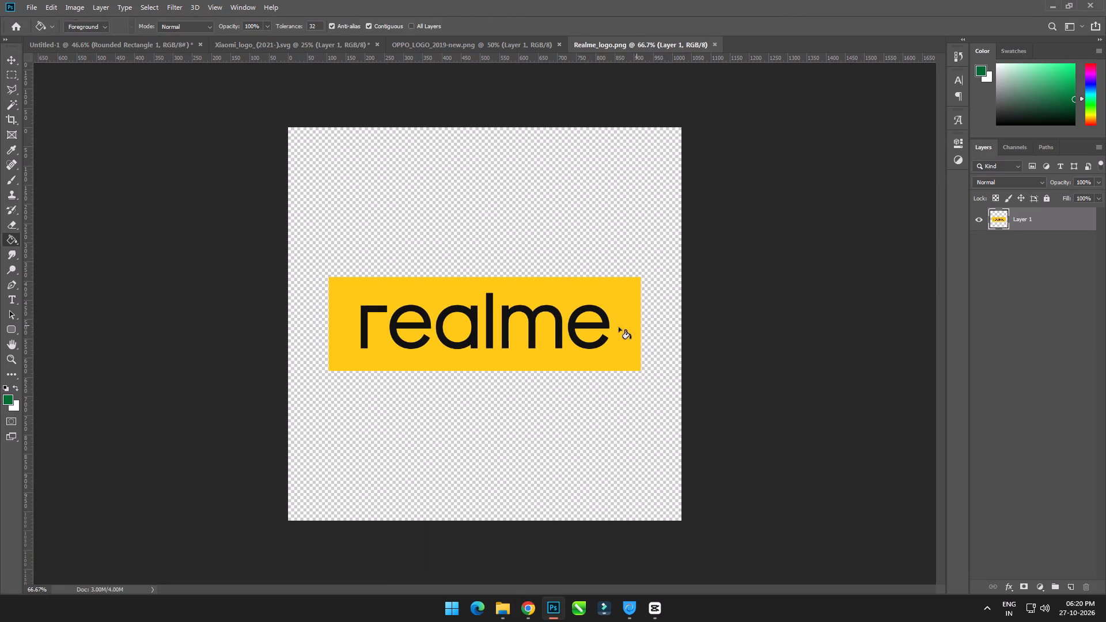
pyautogui.keyDown('alt'); pyautogui.click(571, 289); pyautogui.keyUp('alt')
# Delete the yellow background around and inside the realme letters with Magic Wand selections, and clear the selection.
pyautogui.press('w')
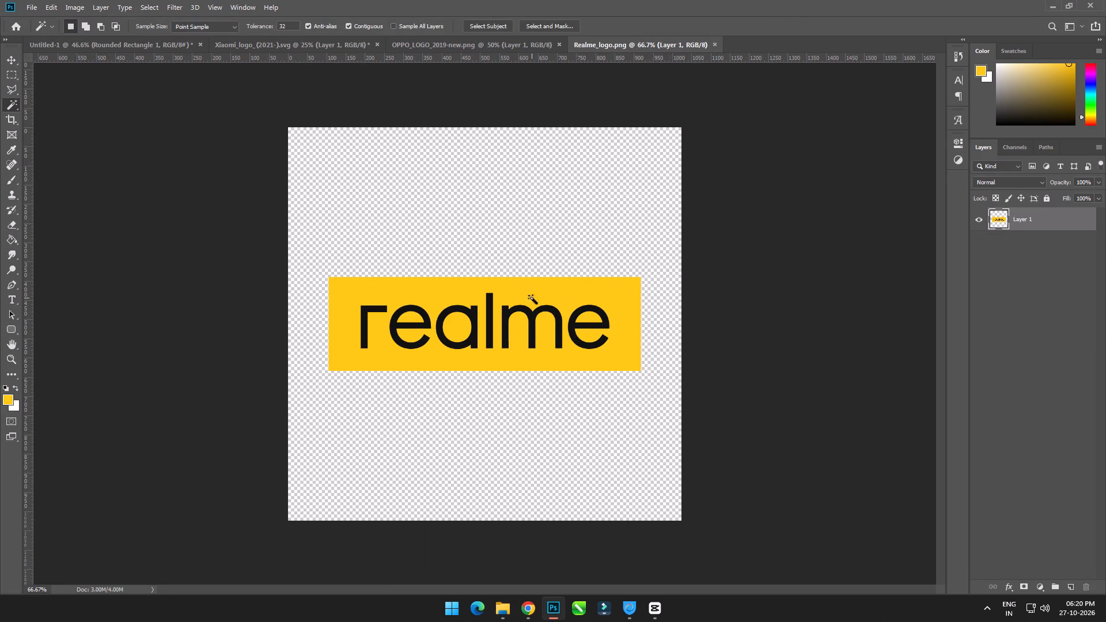
pyautogui.click(562, 280)
pyautogui.press('Delete')
pyautogui.click(587, 316)
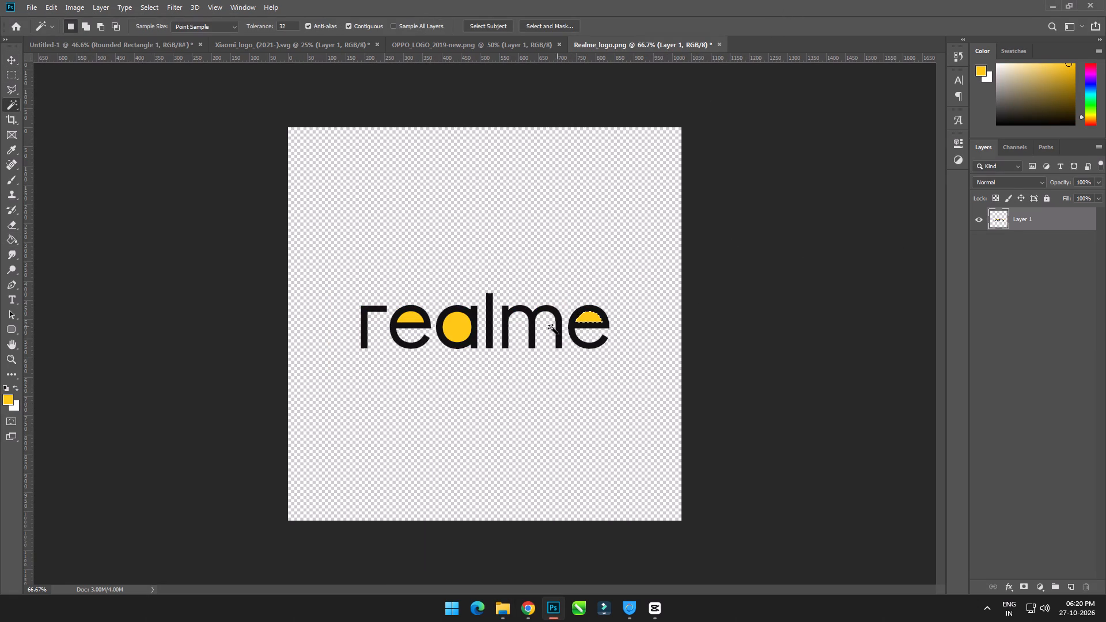
pyautogui.keyDown('shift'); pyautogui.click(468, 328); pyautogui.keyUp('shift')
pyautogui.keyDown('shift'); pyautogui.click(414, 315); pyautogui.keyUp('shift')
pyautogui.press('Delete')
pyautogui.press('m')
pyautogui.click(786, 313)
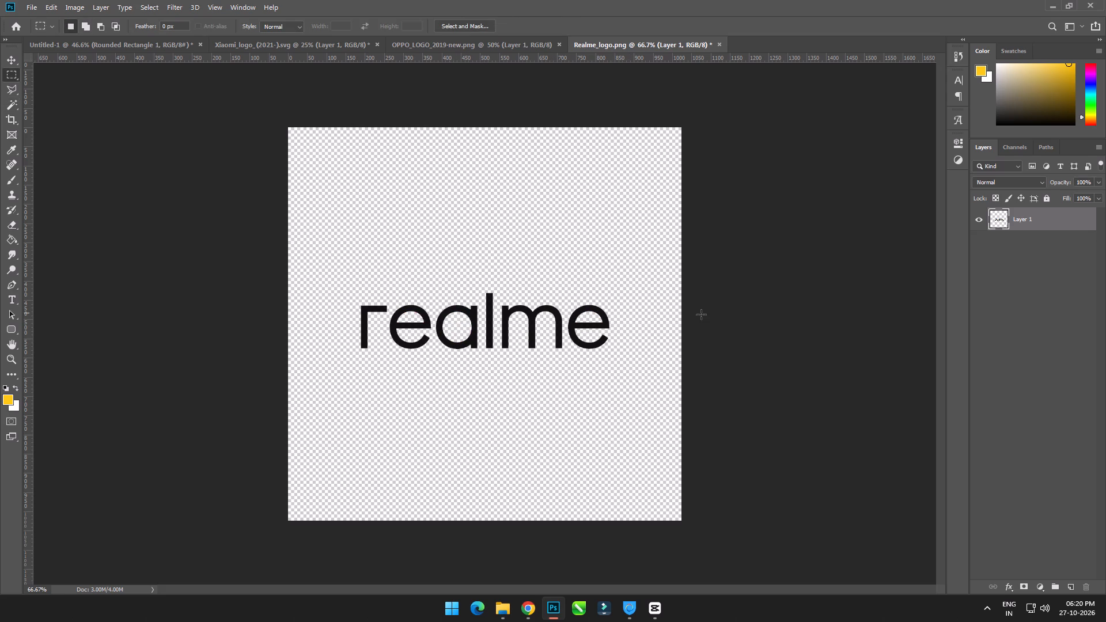
# Select the black realme lettering tightly and copy it.
pyautogui.moveTo(325, 263); pyautogui.dragTo(625, 381)
pyautogui.hotkey('ctrl', 'Up')
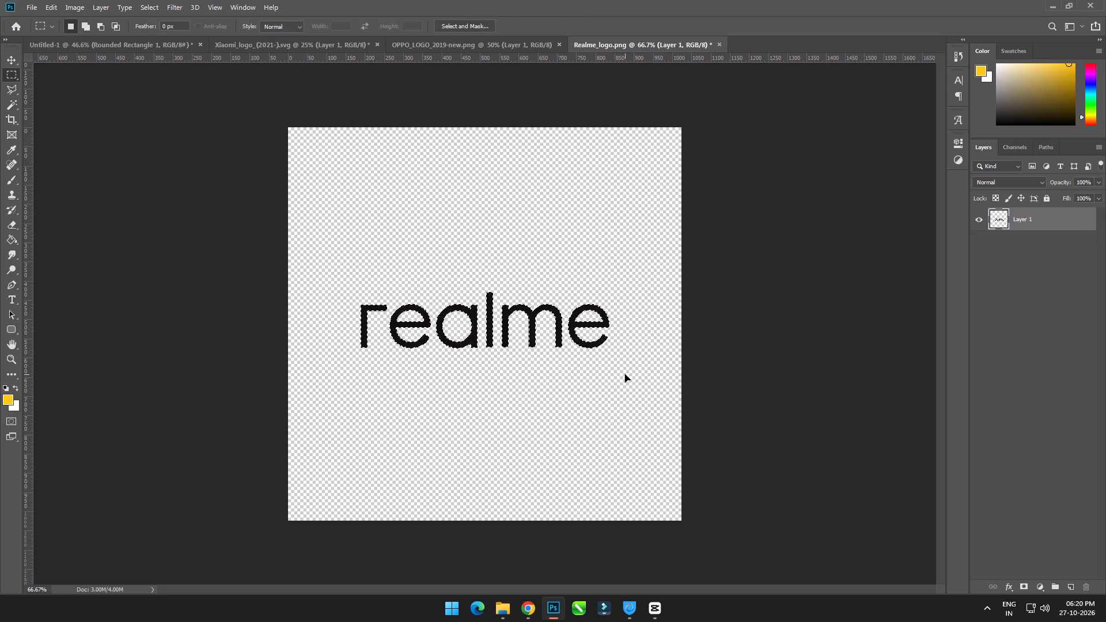
pyautogui.hotkey('ctrl', 'c')
# Change Rounded Rectangle 1's fill in the Untitled-1 badge document to the sampled realme yellow.
pyautogui.click(175, 47)
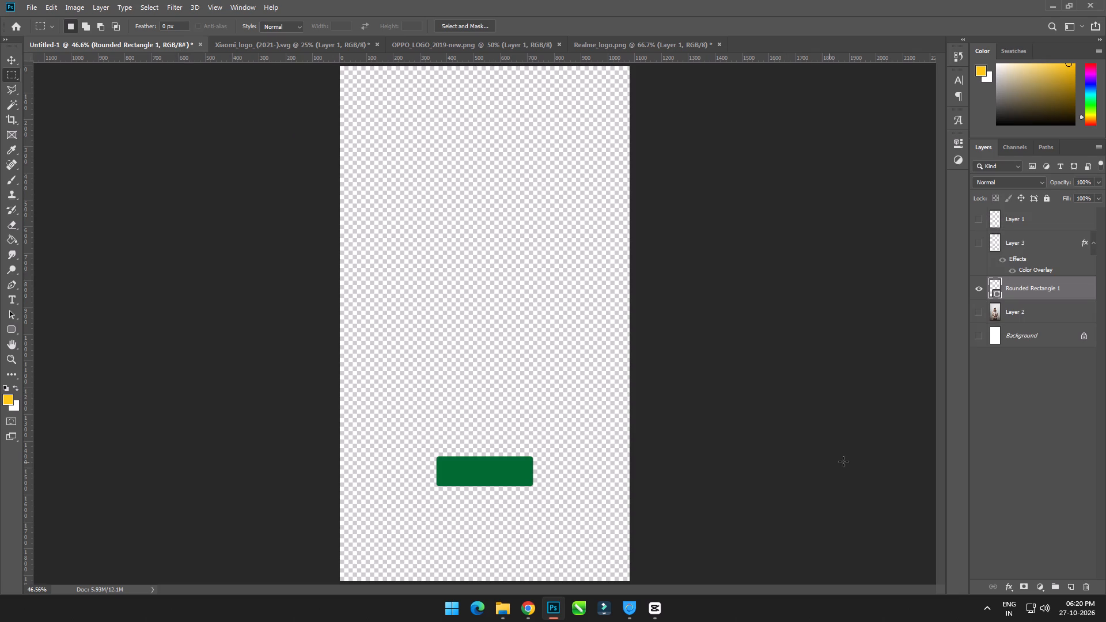
pyautogui.click(961, 141)
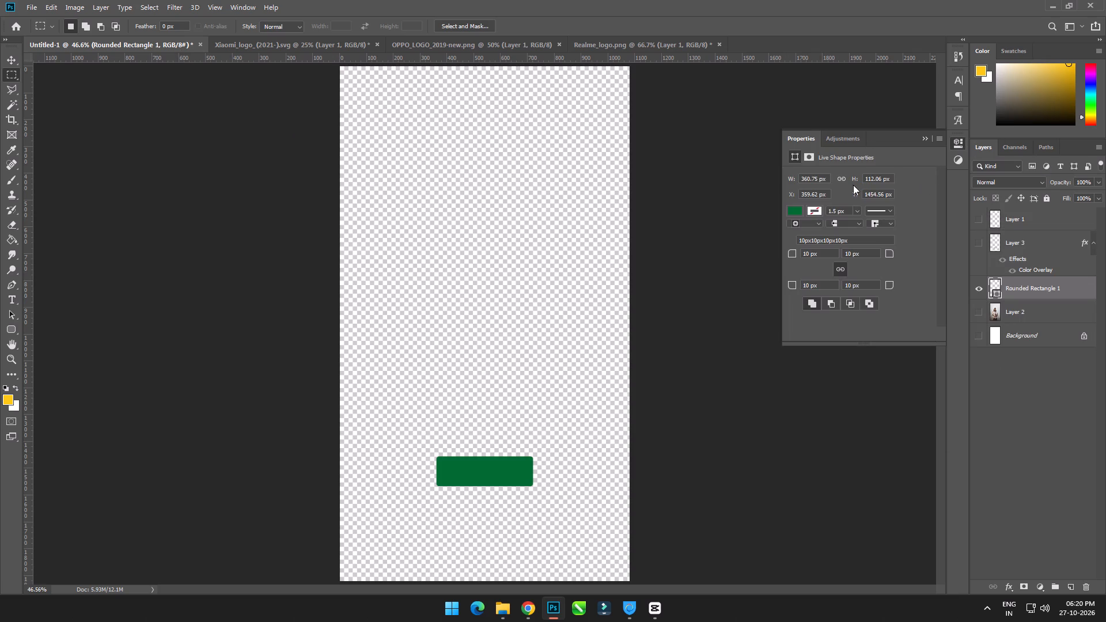
pyautogui.click(797, 208)
pyautogui.click(795, 274)
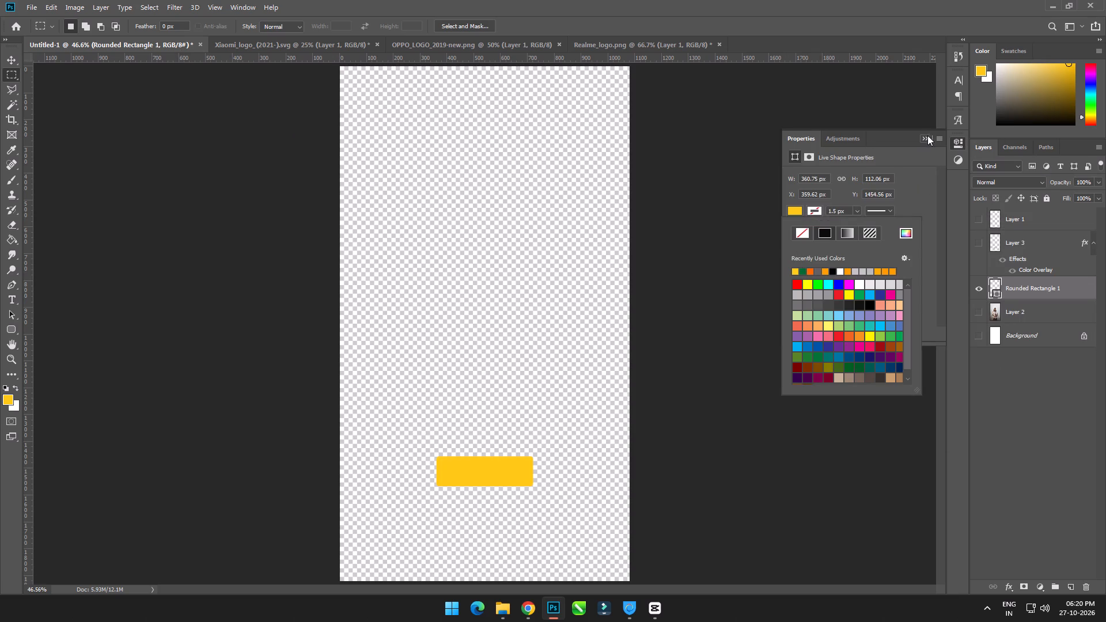
pyautogui.click(929, 135)
# Paste the realme lettering into the badge document, scale it to about 41%, and place it centred on the yellow rectangle.
pyautogui.hotkey('ctrl', 'v')
pyautogui.hotkey('ctrl', 't')
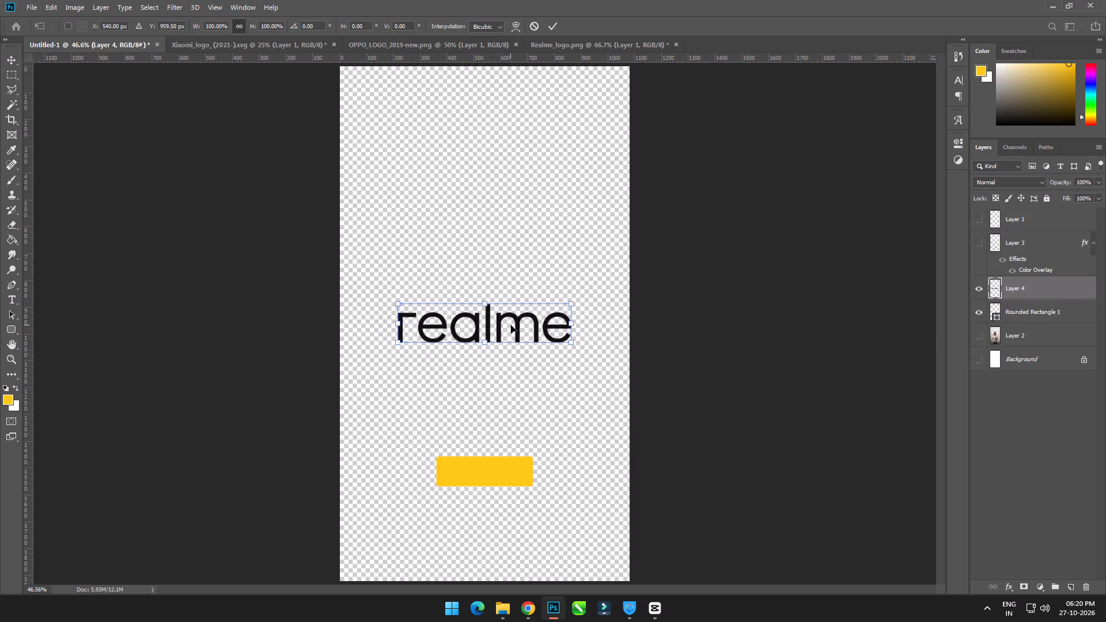
pyautogui.moveTo(510, 324); pyautogui.dragTo(513, 471)
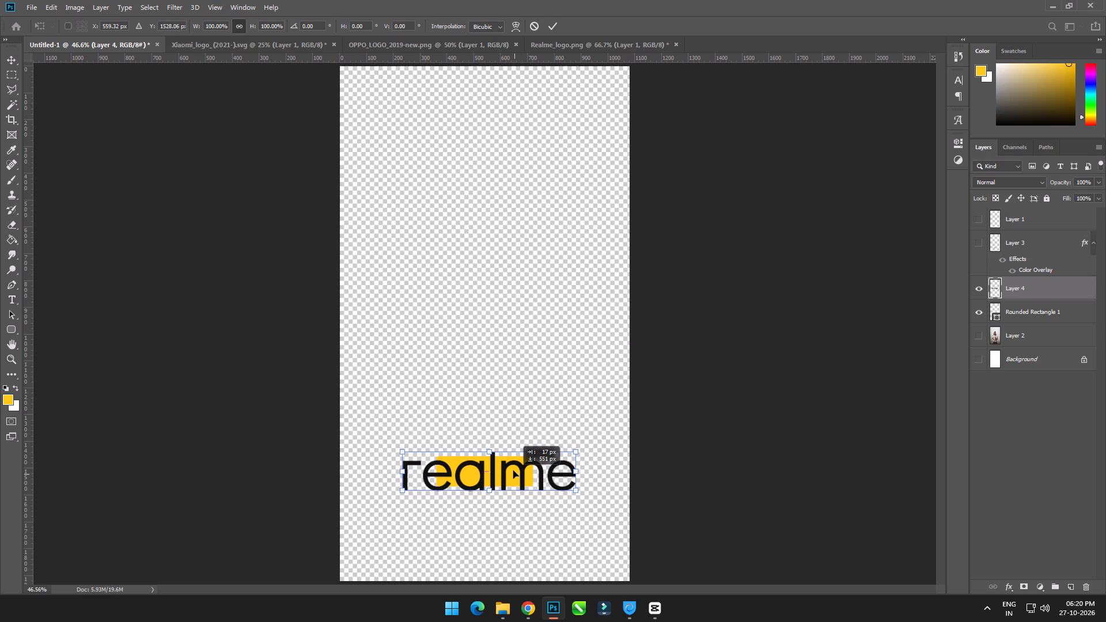
pyautogui.moveTo(513, 471); pyautogui.dragTo(512, 472)
pyautogui.keyDown('alt'); pyautogui.moveTo(571, 449); pyautogui.dragTo(519, 457); pyautogui.keyUp('alt')
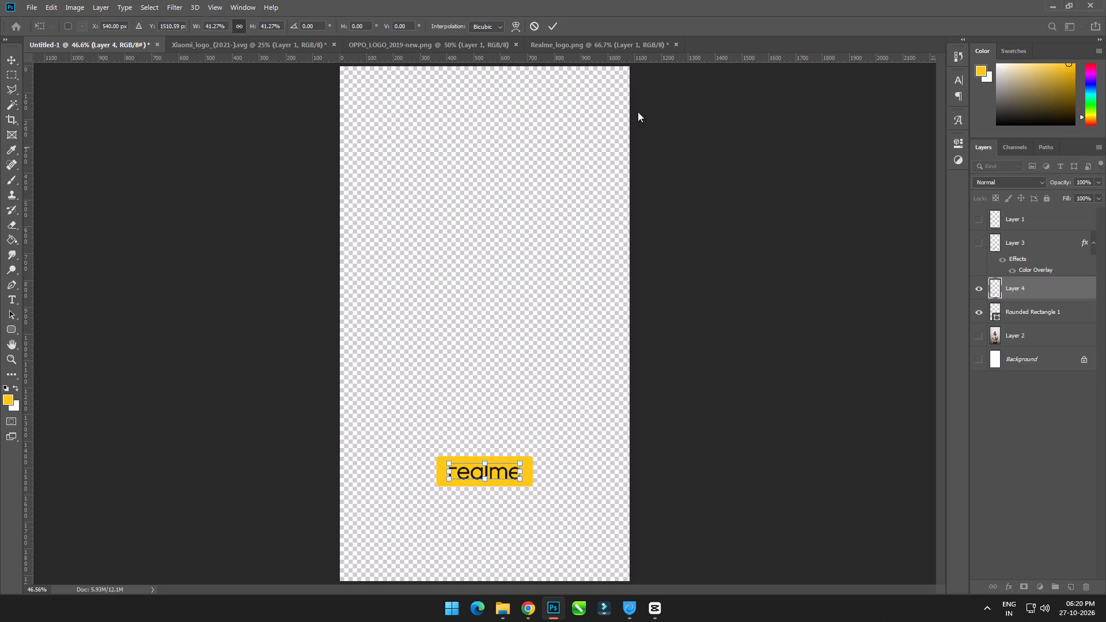
pyautogui.click(552, 22)
# Align the realme lettering and Rounded Rectangle 1 to each other by their vertical and horizontal centres.
pyautogui.keyDown('ctrl'); pyautogui.click(1022, 313); pyautogui.keyUp('ctrl')
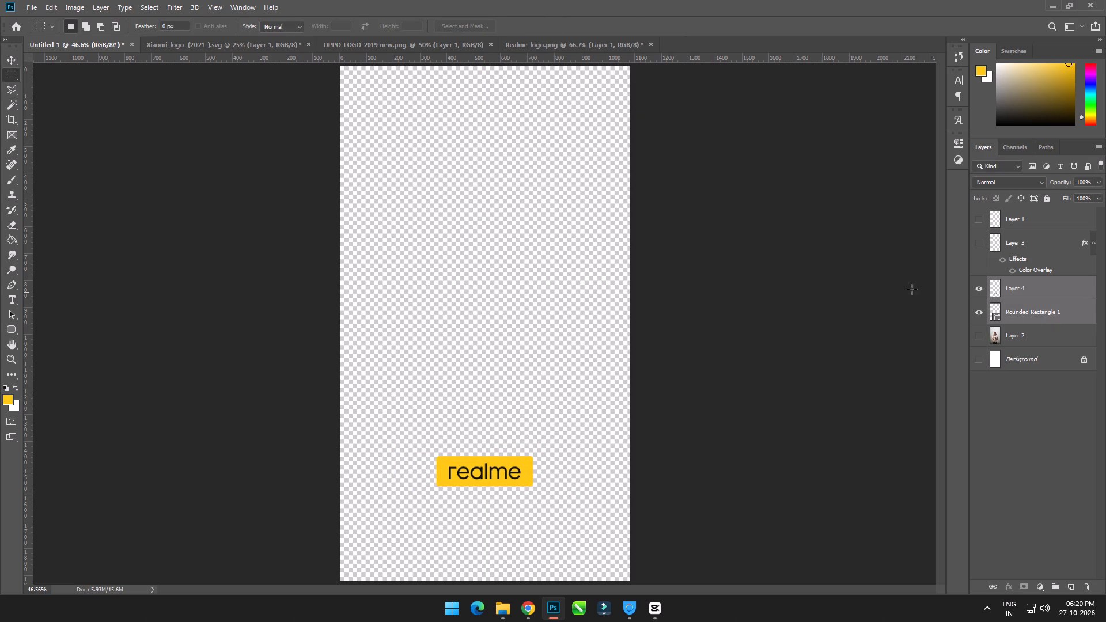
pyautogui.press('v')
pyautogui.press('v')
pyautogui.click(336, 26)
pyautogui.click(262, 28)
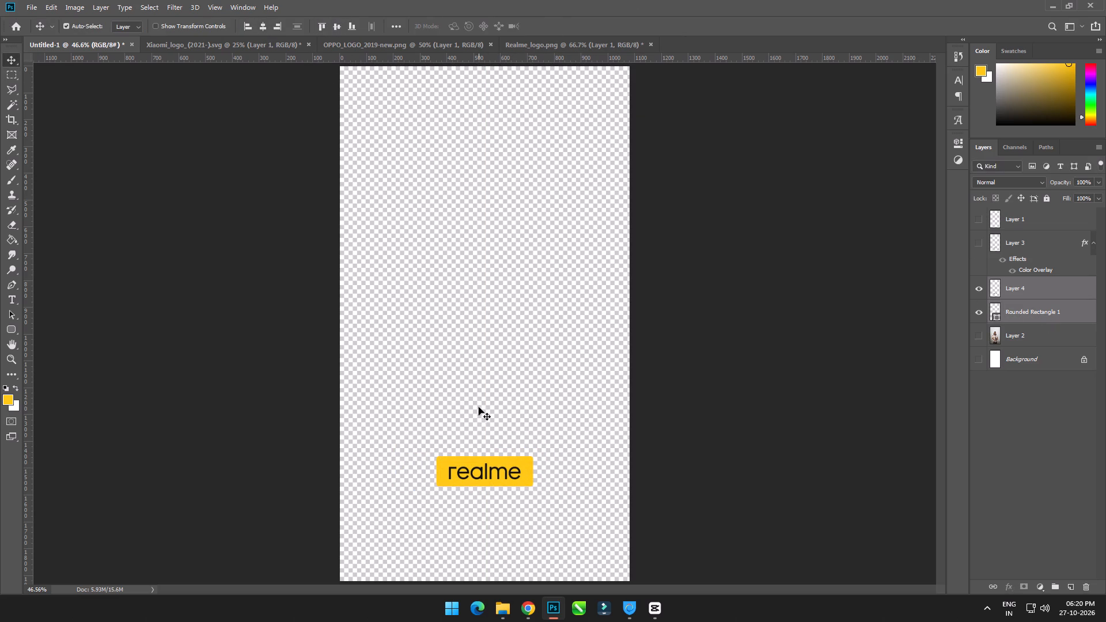
# Inspect the realme lettering's size and placement up close on the badge, comparing it with the OPPO lettering on Layer 3.
pyautogui.keyDown('alt'); pyautogui.scroll(6, 466, 491); pyautogui.keyUp('alt')
pyautogui.scroll(-7, 485, 452)
pyautogui.click(1061, 291)
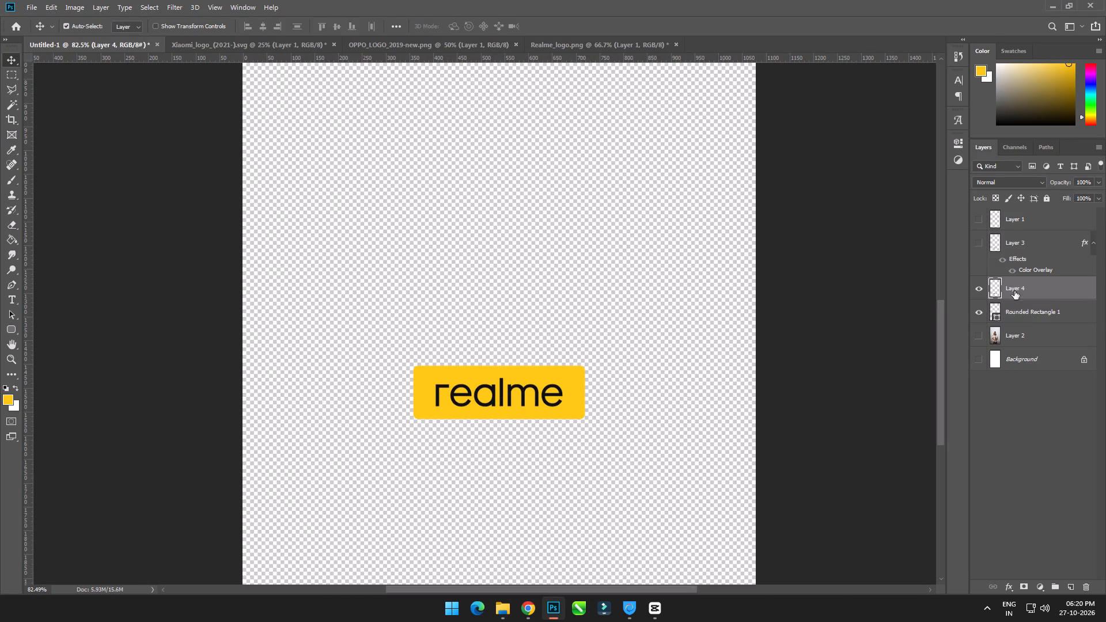
pyautogui.hotkey('ctrl', 't')
pyautogui.keyDown('alt'); pyautogui.scroll(5, 552, 416); pyautogui.keyUp('alt')
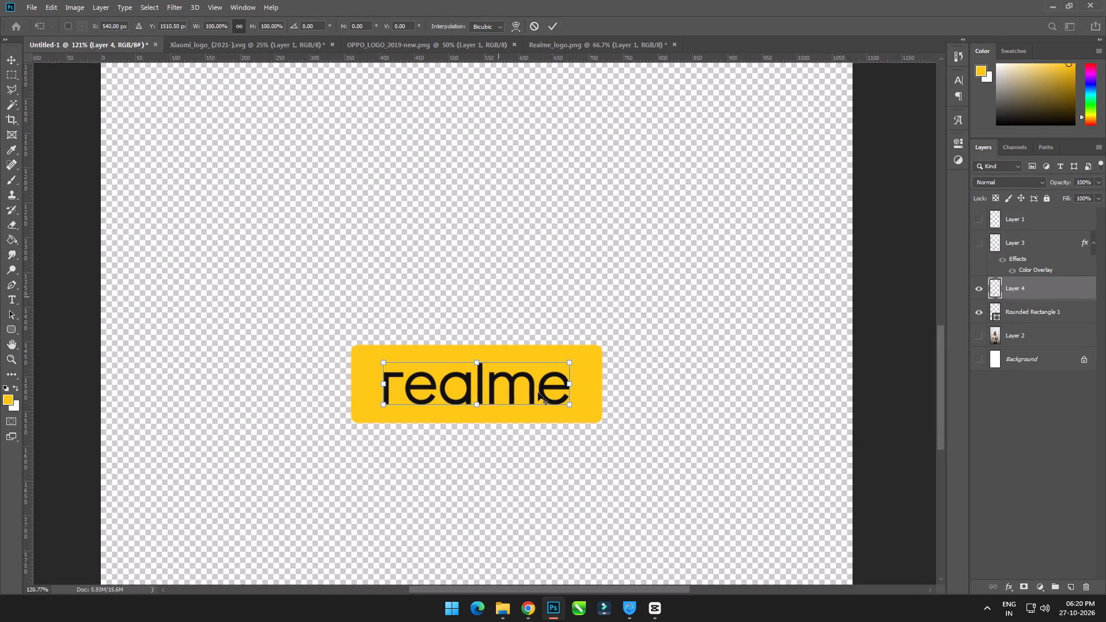
pyautogui.keyDown('alt'); pyautogui.scroll(7, 384, 396); pyautogui.keyUp('alt')
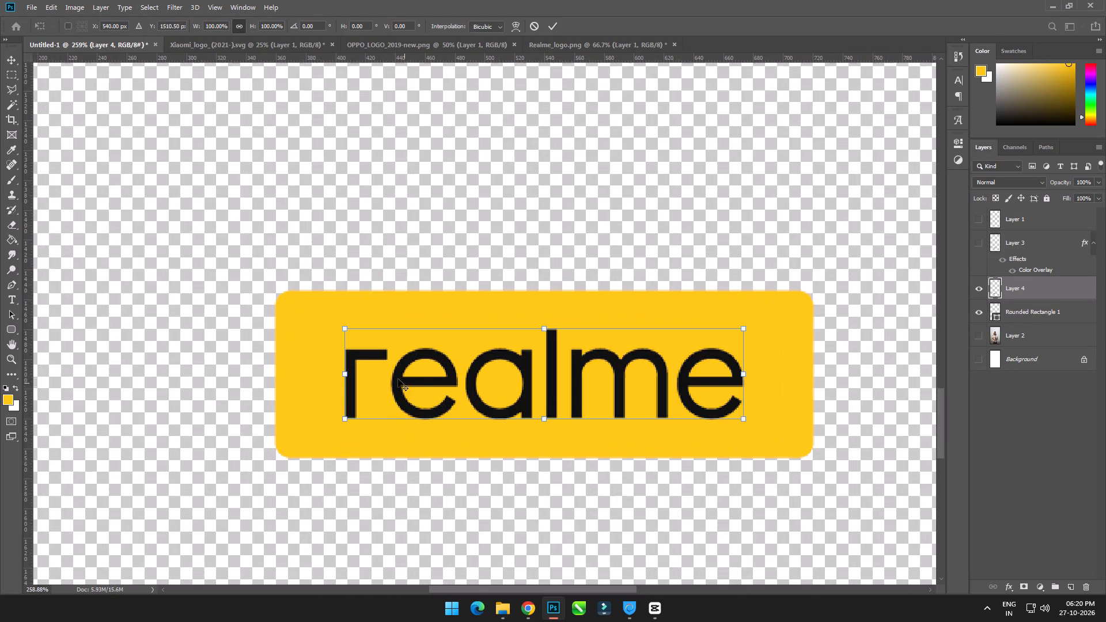
pyautogui.keyDown('alt'); pyautogui.scroll(-6, 684, 357); pyautogui.keyUp('alt')
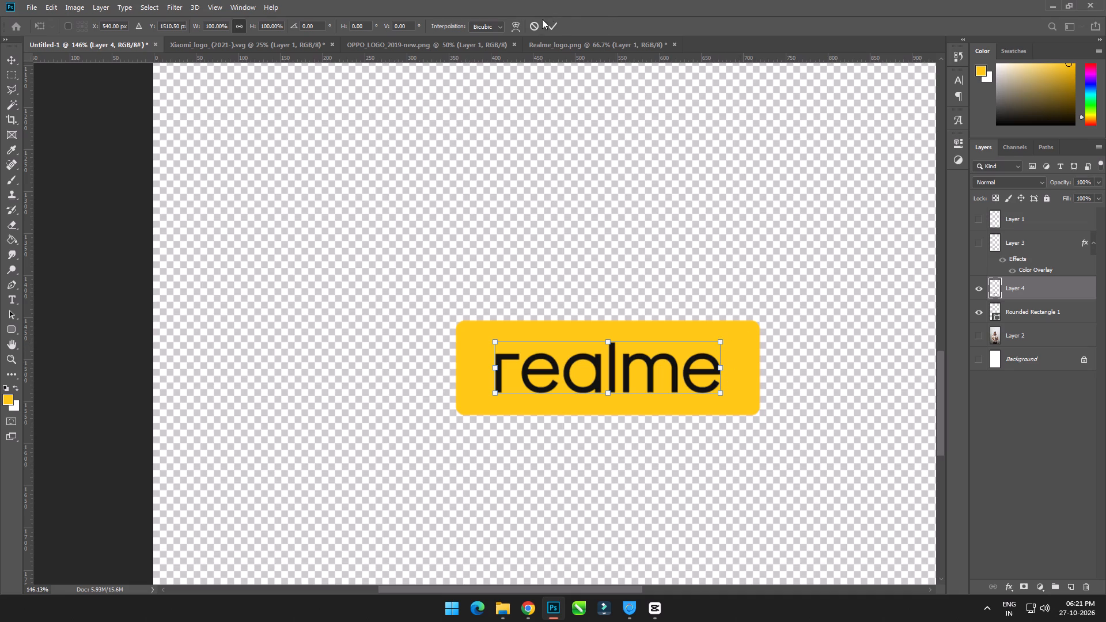
pyautogui.click(558, 29)
pyautogui.click(977, 245)
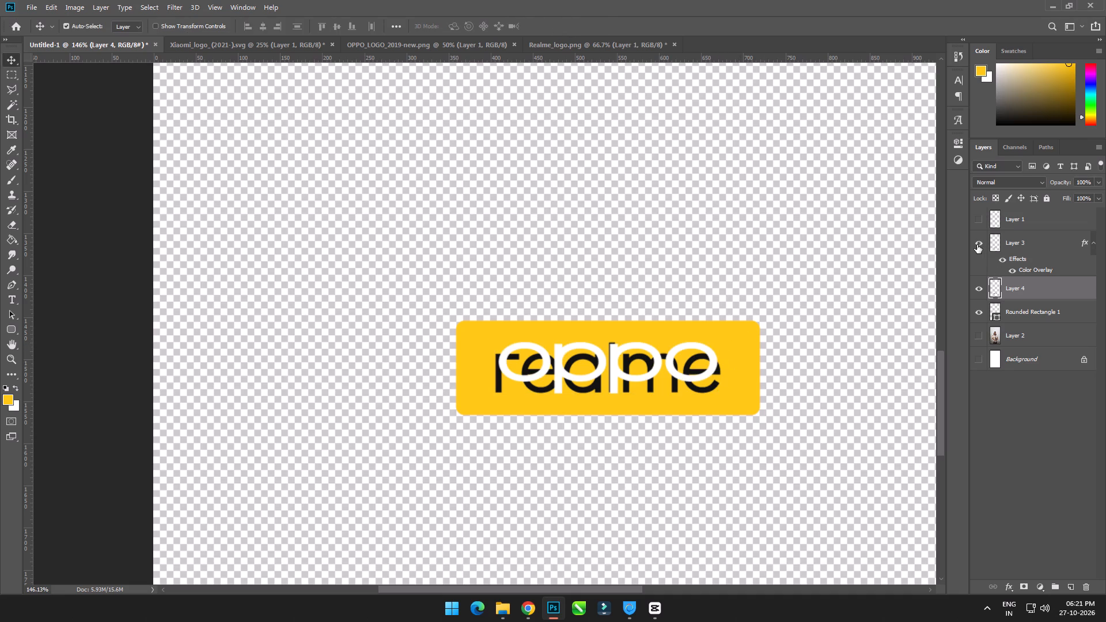
pyautogui.click(977, 245)
pyautogui.hotkey('ctrl', '0')
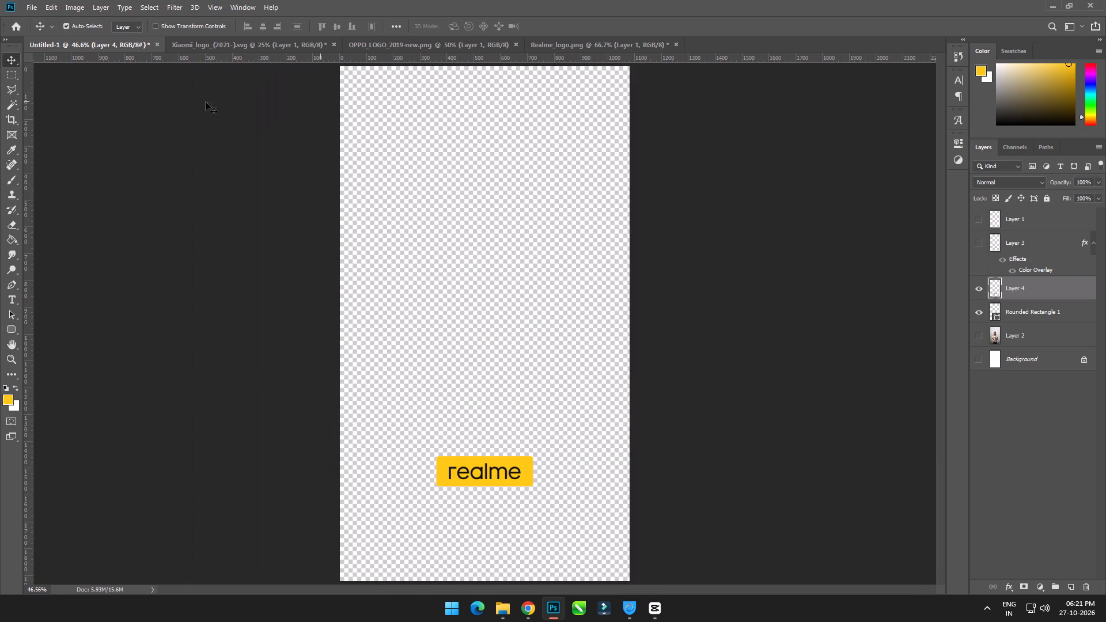
# Export the realme badge as Realme-Logo.png in the Downloads folder, basing the file name on OPPO-Logo.png.
pyautogui.click(35, 3)
pyautogui.click(167, 163)
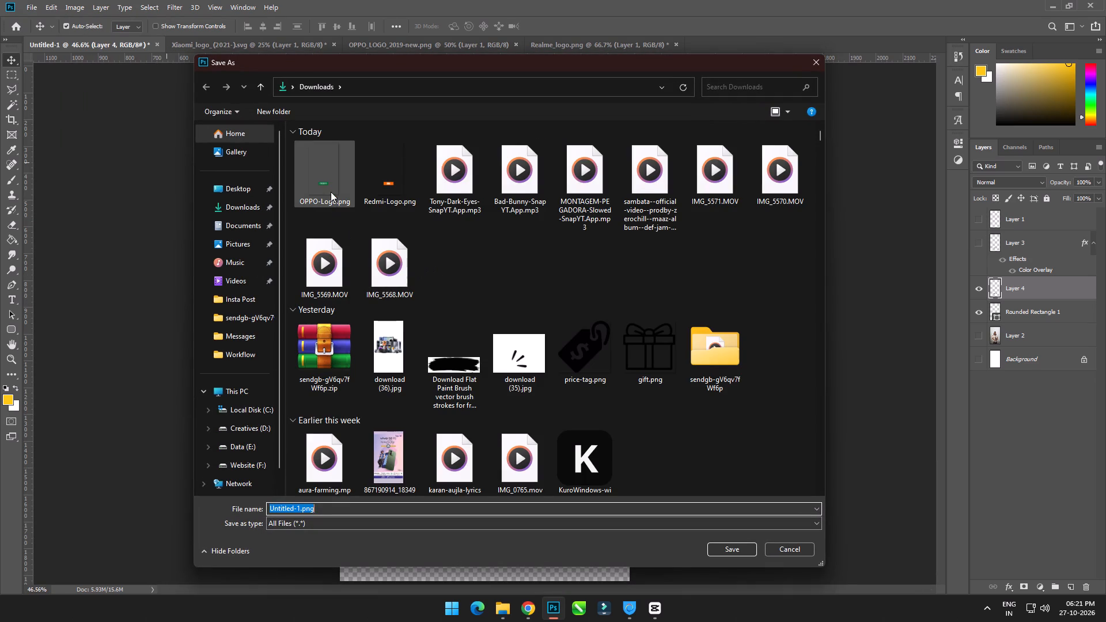
pyautogui.click(331, 192)
pyautogui.click(302, 509)
pyautogui.click(286, 509)
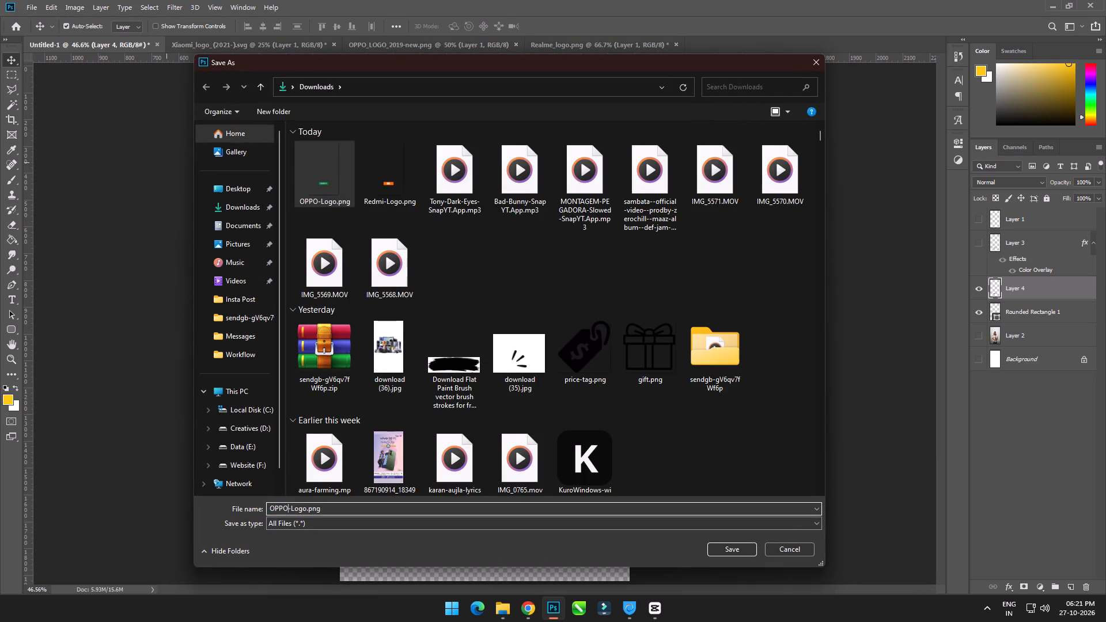
pyautogui.press('BackSpace')
pyautogui.press('BackSpace')
pyautogui.press('BackSpace')
pyautogui.press('BackSpace')
pyautogui.write('Realme')
pyautogui.press('Return')
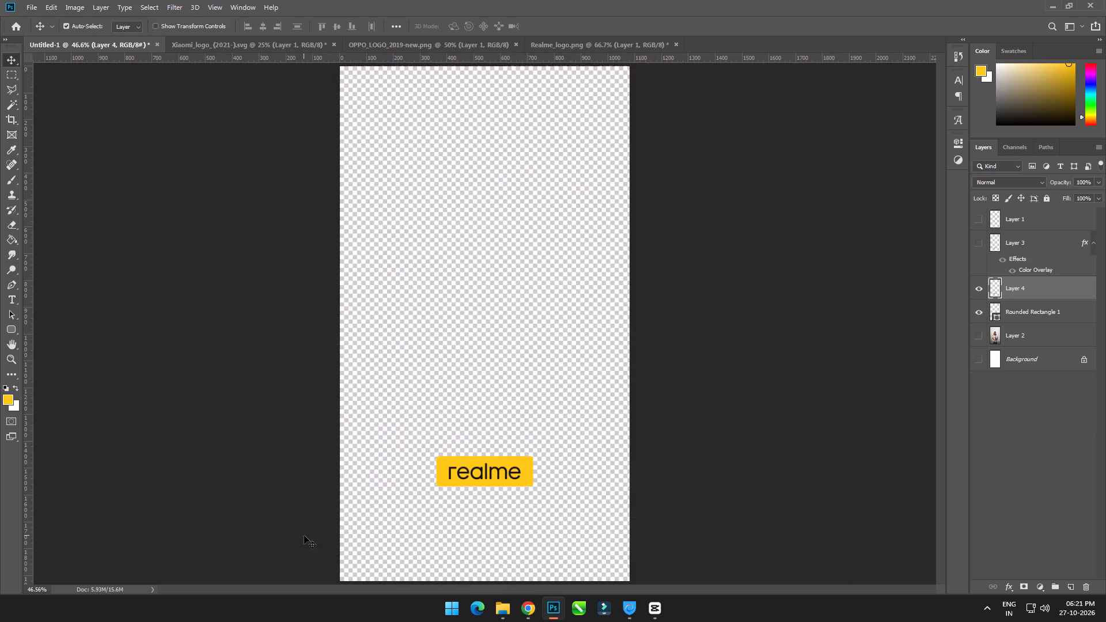
# Hide the realme lettering on Layer 4.
pyautogui.click(979, 290)
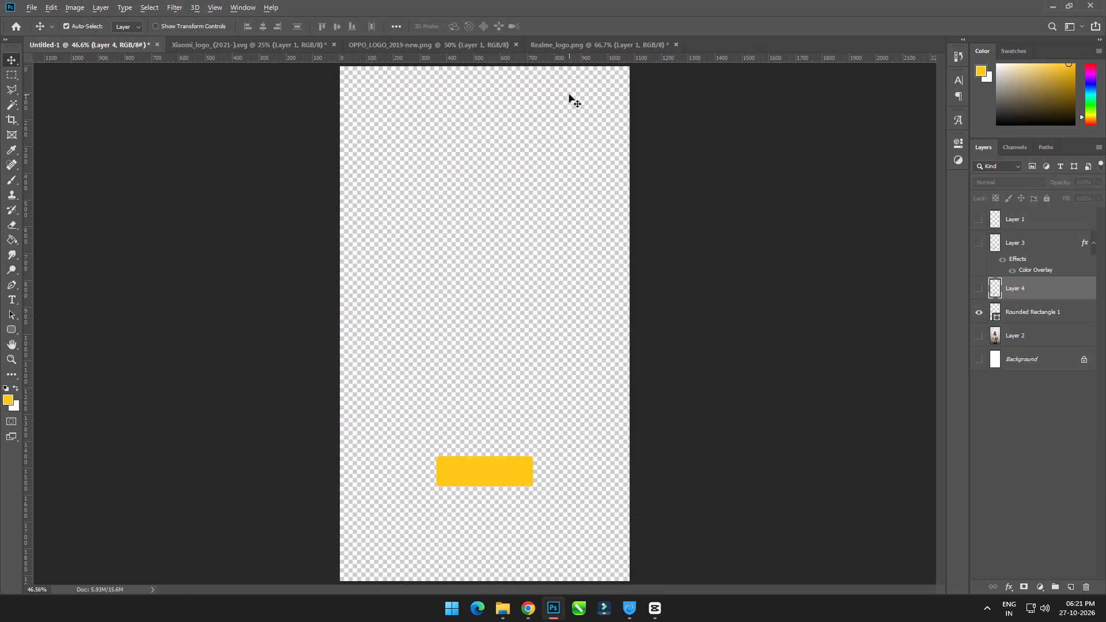
# Switch to CapCut and play the reel's brand-shelf clips after the cashback text to check which brands appear.
pyautogui.hotkey('alt', 'Tab')
pyautogui.hotkey('alt', 'Tab')
pyautogui.hotkey('alt', 'Tab')
pyautogui.hotkey('alt', 'Tab')
pyautogui.hotkey('alt', 'Tab')
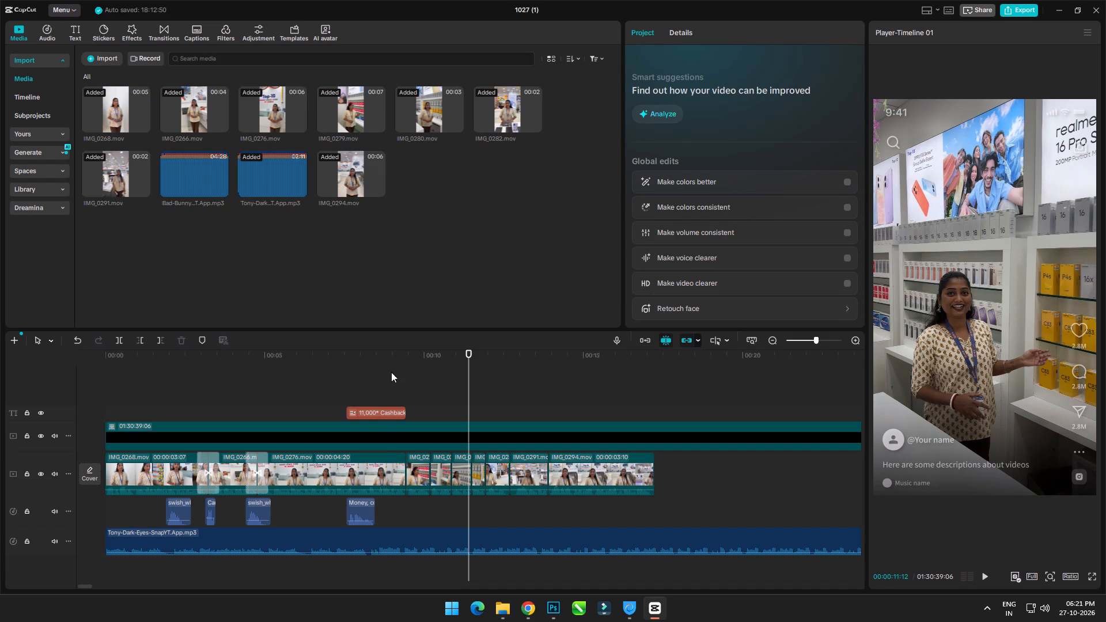
pyautogui.click(385, 362)
pyautogui.press('space')
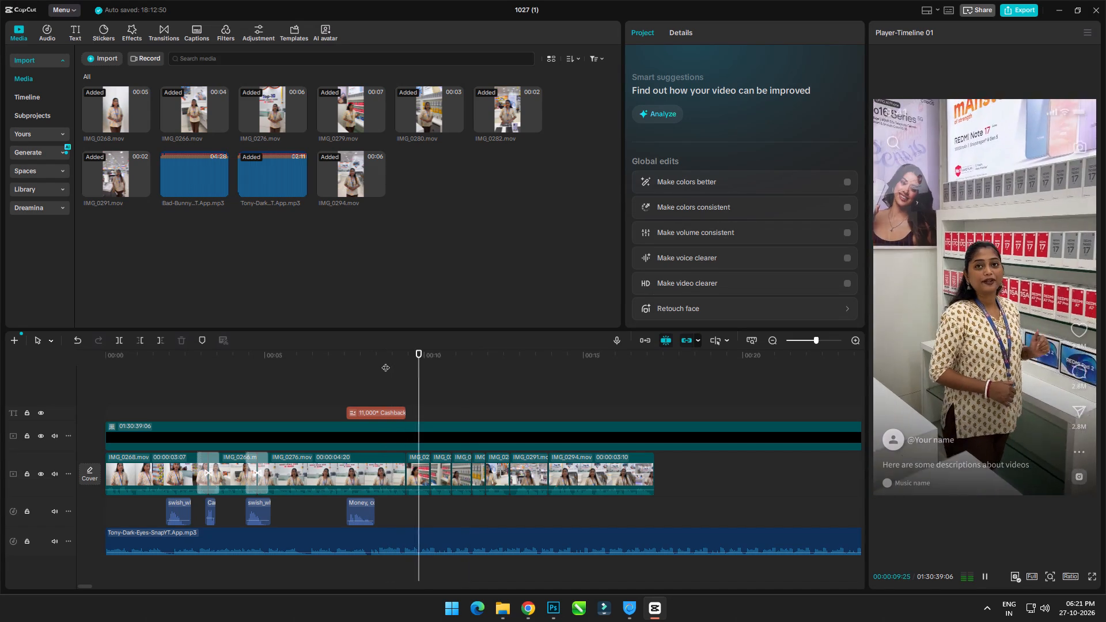
pyautogui.press('space')
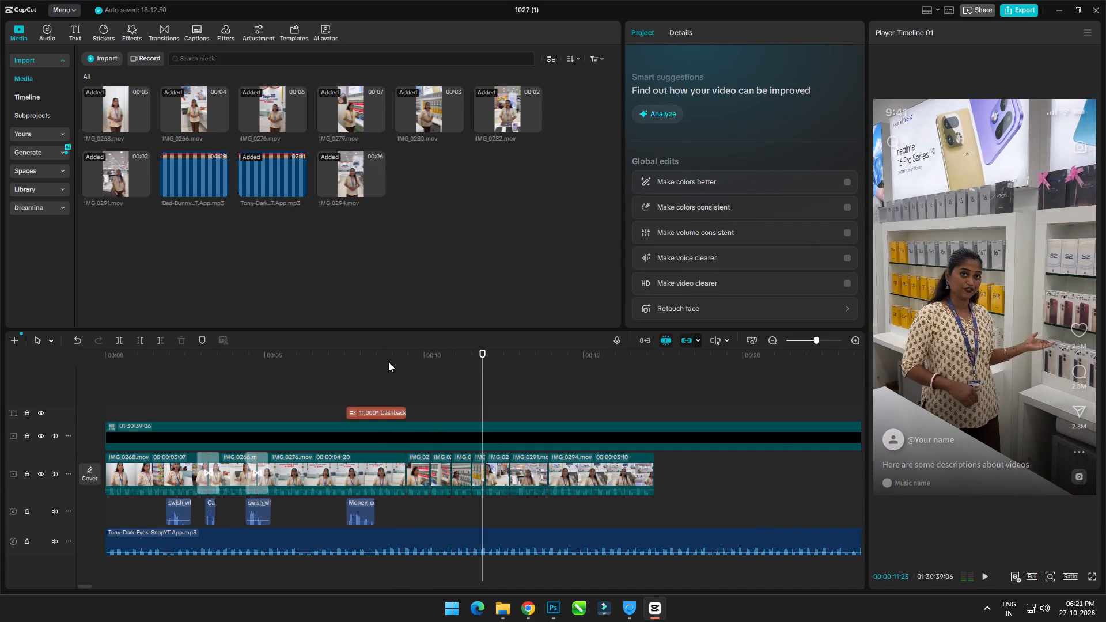
# Find vivo-logo-blue.png in the logo folder in File Explorer and open it as its own document in Photoshop.
pyautogui.hotkey('alt', 'Tab')
pyautogui.click(421, 301)
pyautogui.press('v')
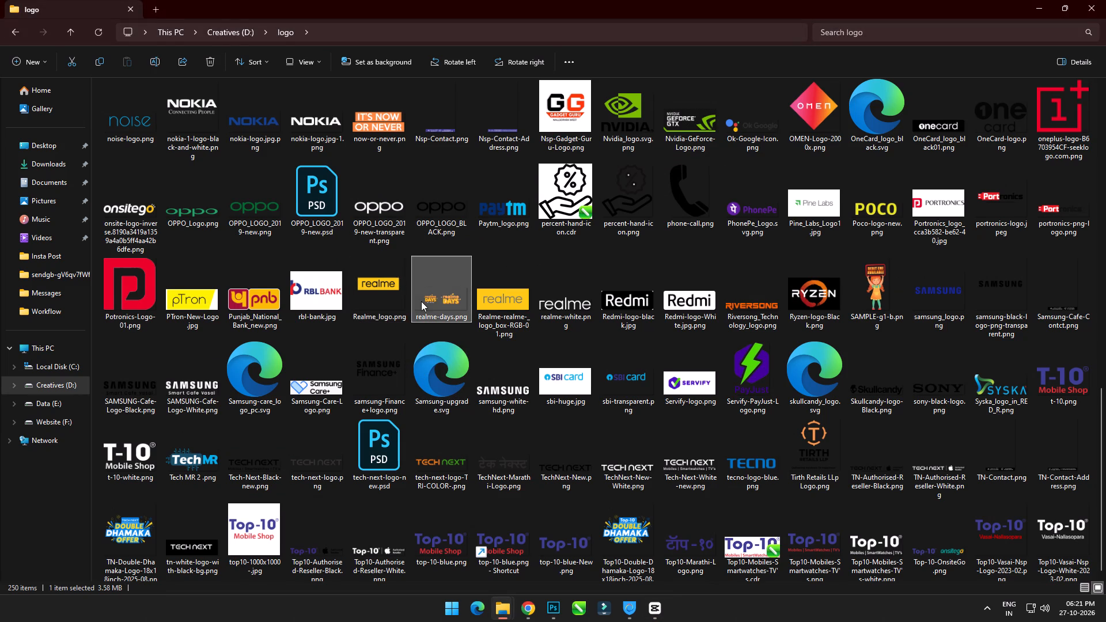
pyautogui.press('v')
pyautogui.press('v')
pyautogui.press('v')
pyautogui.click(740, 469)
pyautogui.click(690, 468)
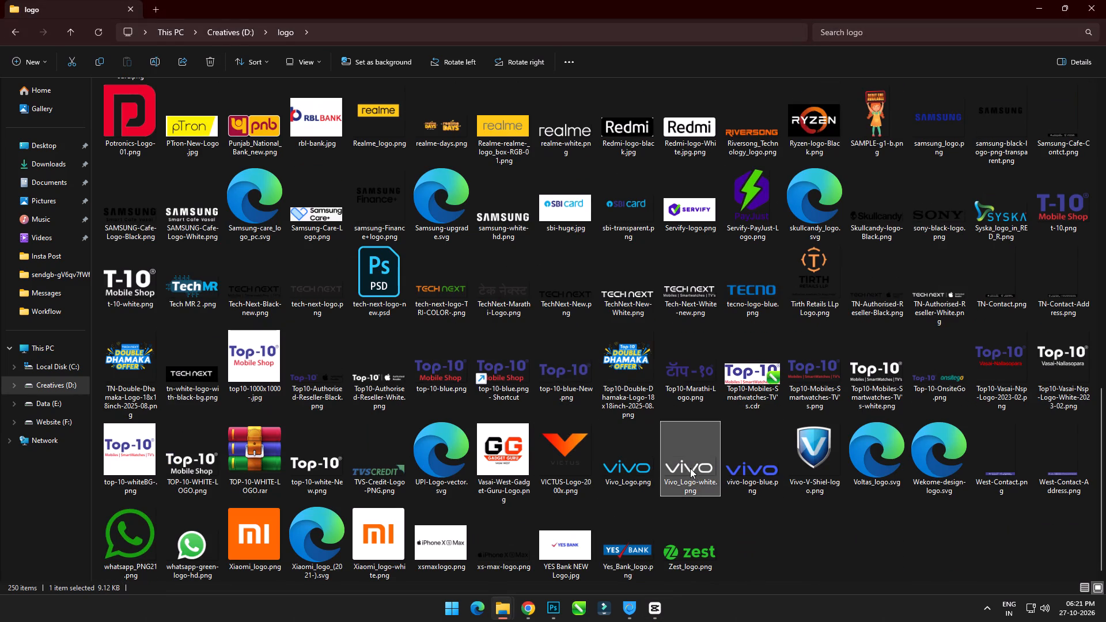
pyautogui.click(651, 465)
pyautogui.click(705, 471)
pyautogui.click(744, 474)
pyautogui.moveTo(745, 473); pyautogui.dragTo(768, 462)
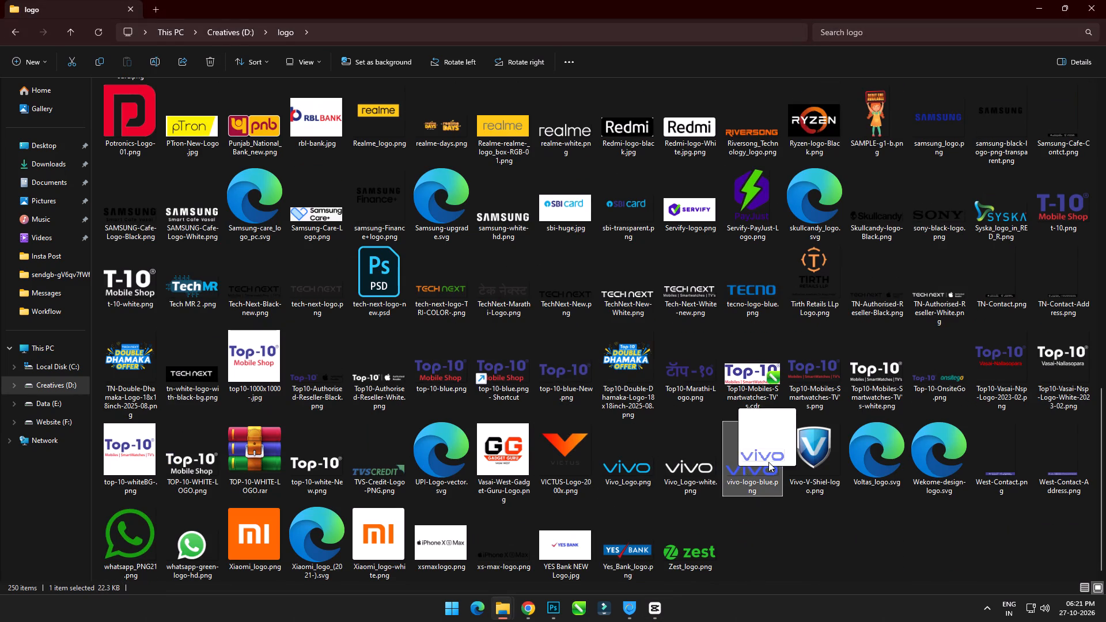
pyautogui.moveTo(768, 462); pyautogui.dragTo(763, 429)
pyautogui.hotkey('alt', 'Tab')
pyautogui.hotkey('alt', 'Tab')
pyautogui.hotkey('alt', 'Tab')
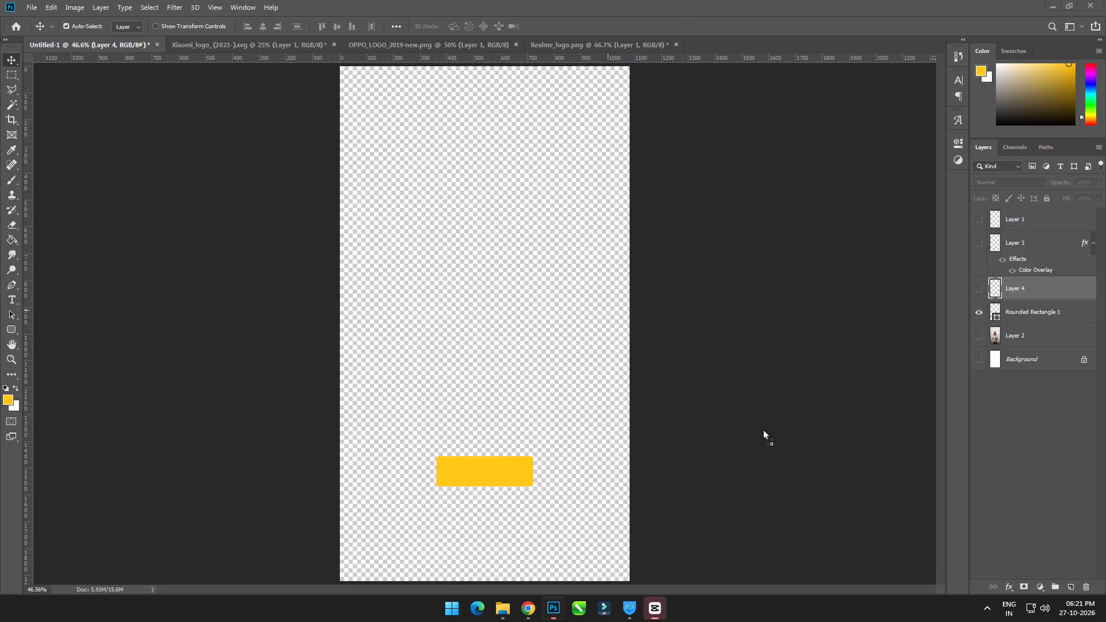
pyautogui.moveTo(763, 429); pyautogui.dragTo(722, 0)
# Sample the vivo logo's blue as the foreground colour and copy the logo artwork.
pyautogui.press('g')
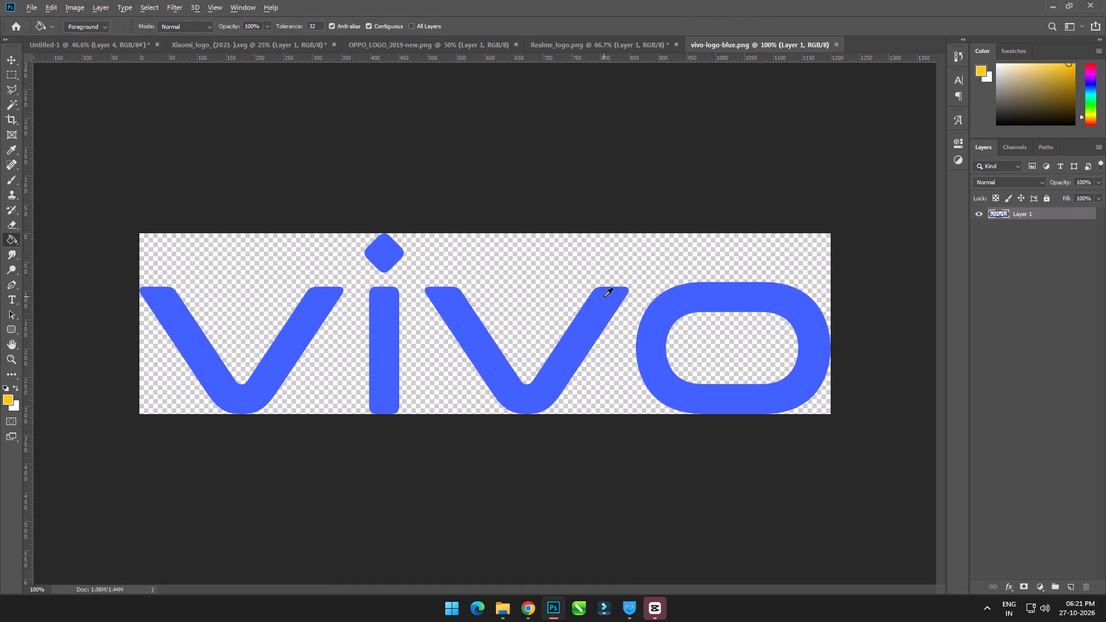
pyautogui.keyDown('alt'); pyautogui.click(604, 297); pyautogui.keyUp('alt')
pyautogui.hotkey('ctrl', 'c')
pyautogui.hotkey('ctrl', 'c')
pyautogui.hotkey('ctrl', 'c')
# Change Rounded Rectangle 1's fill in the Untitled-1 badge document to the sampled vivo blue.
pyautogui.click(133, 41)
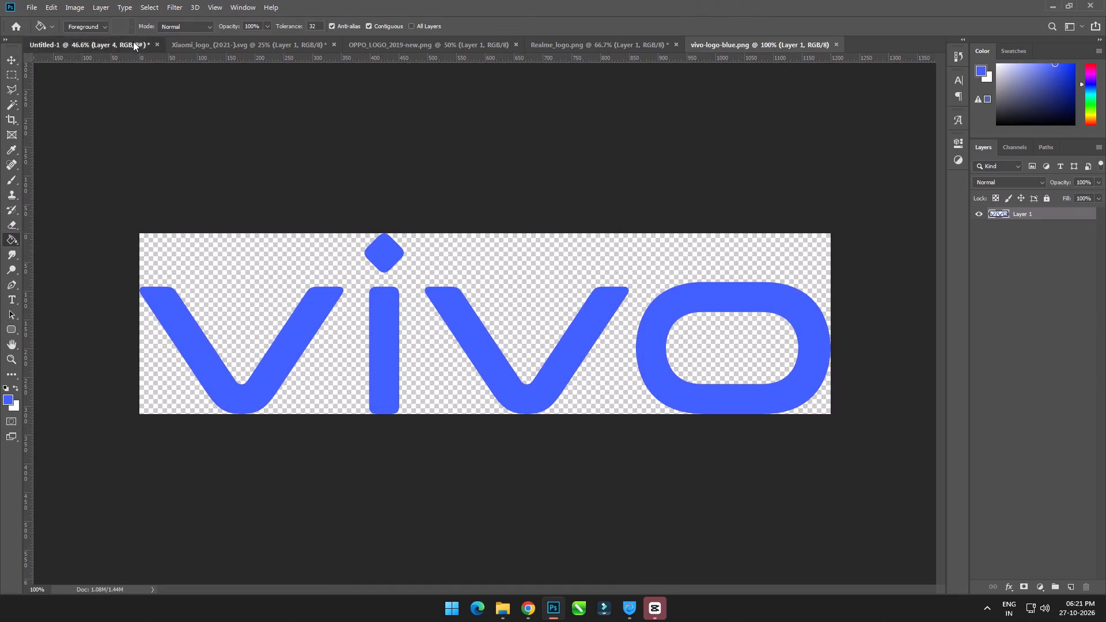
pyautogui.click(1035, 321)
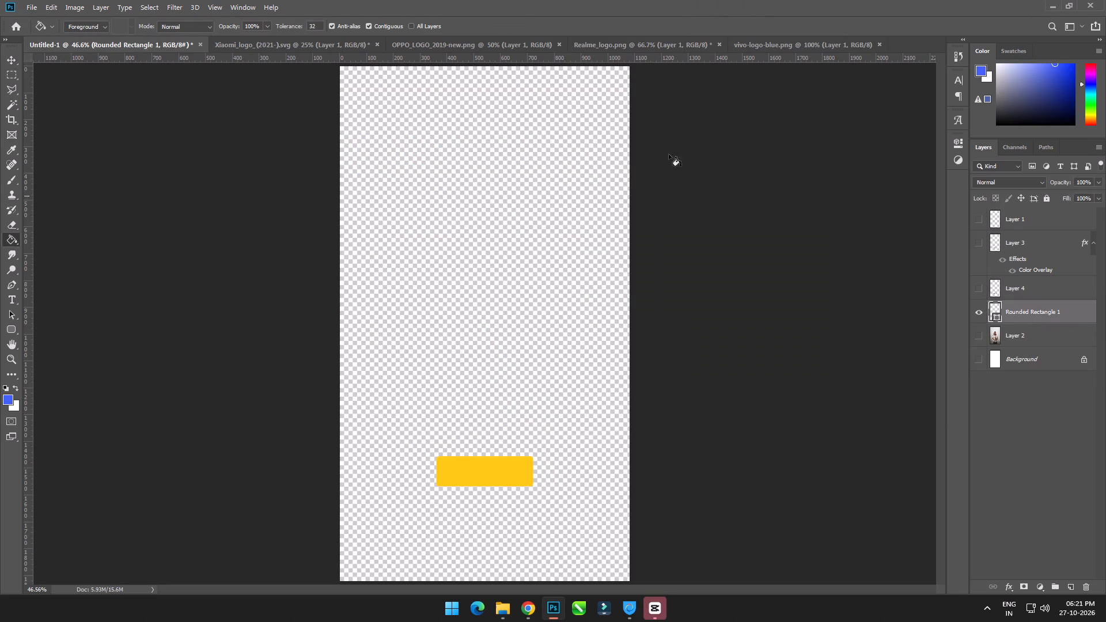
pyautogui.click(957, 141)
pyautogui.click(794, 207)
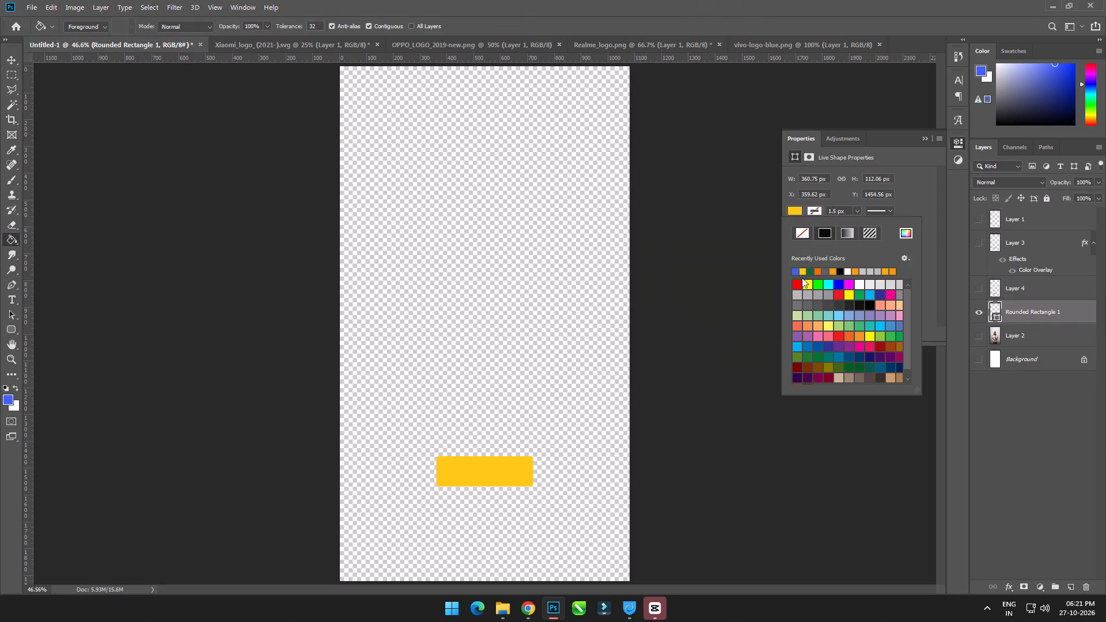
pyautogui.click(796, 268)
pyautogui.click(926, 139)
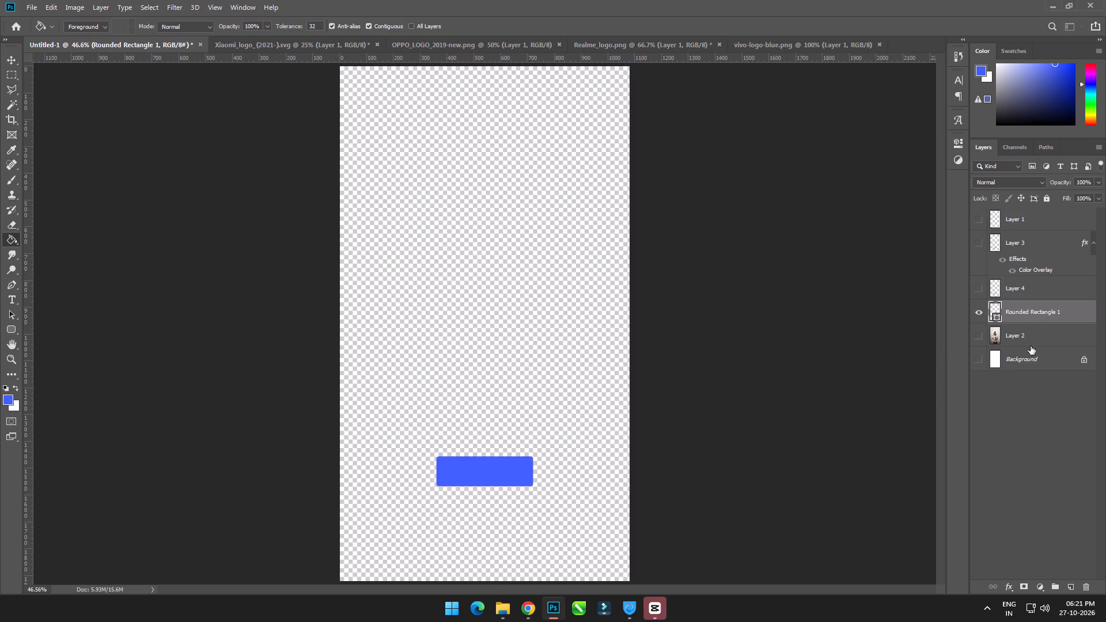
# Paste the vivo logo above the rounded rectangle and give it a white Color Overlay at 100% opacity.
pyautogui.hotkey('ctrl', 'v')
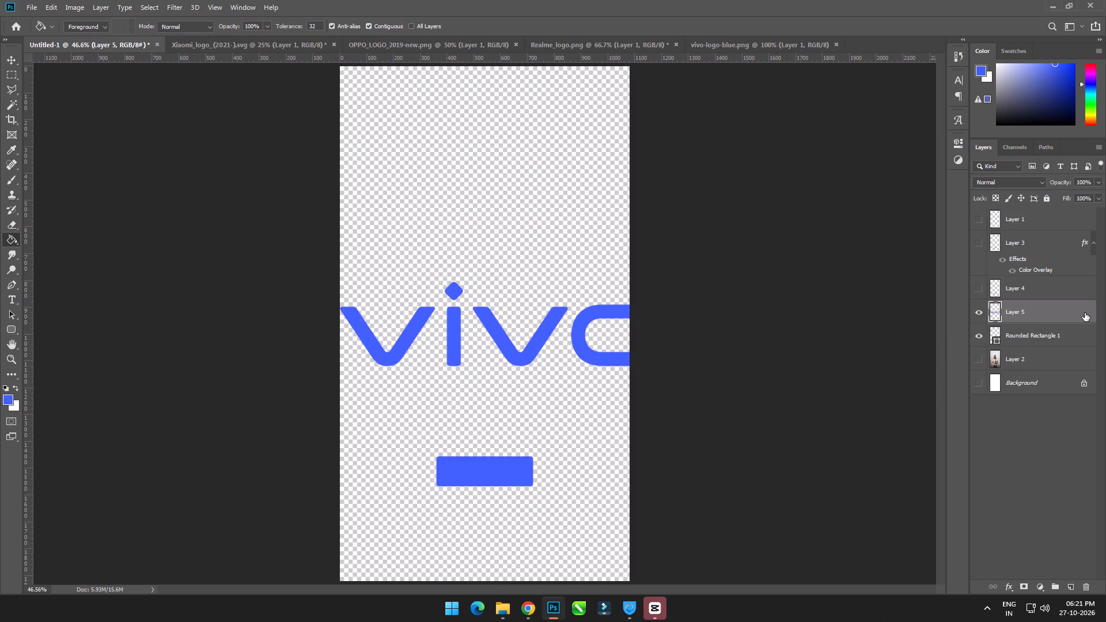
pyautogui.doubleClick(1085, 313)
pyautogui.click(681, 171)
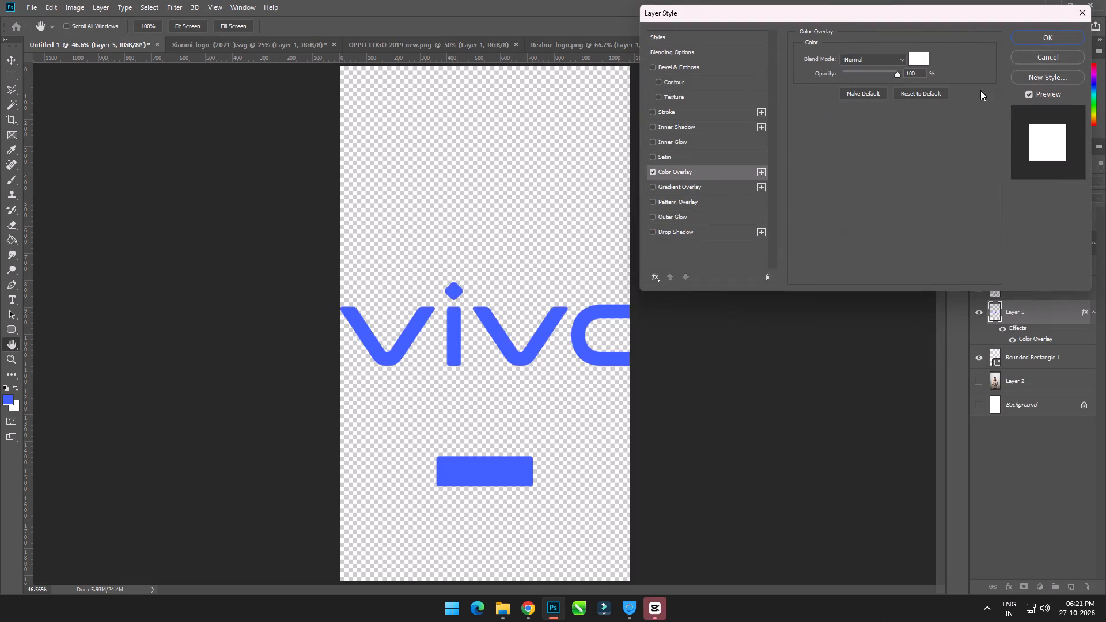
pyautogui.click(1062, 39)
# Scale the white vivo logo down to about 22% and centre it on the blue rounded rectangle.
pyautogui.hotkey('ctrl', 't')
pyautogui.moveTo(505, 280); pyautogui.dragTo(506, 320)
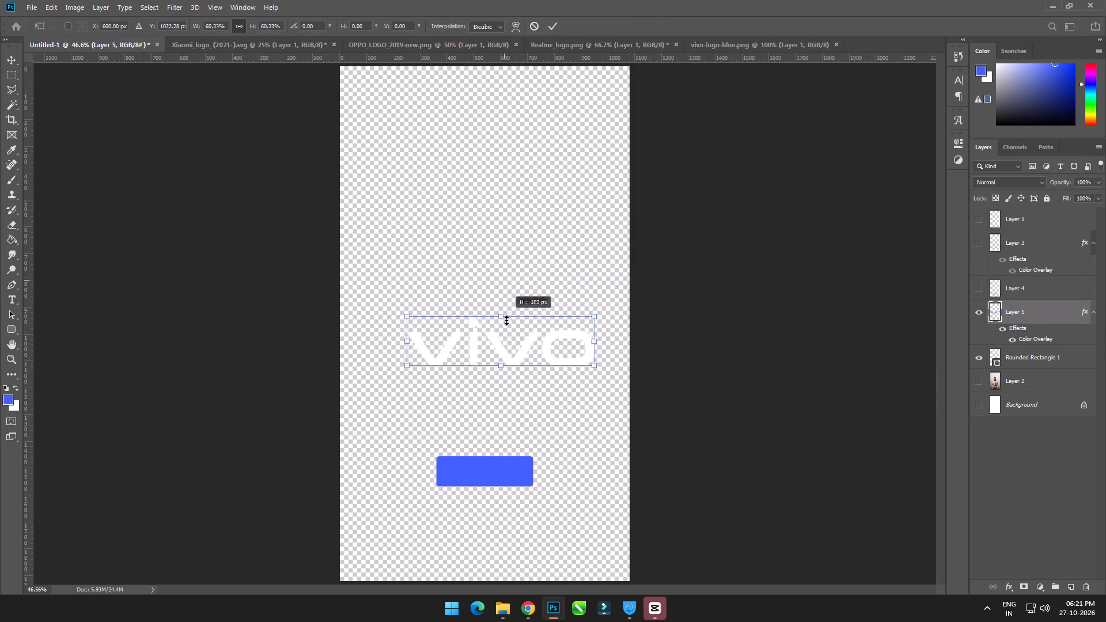
pyautogui.moveTo(506, 320); pyautogui.dragTo(509, 334)
pyautogui.moveTo(517, 350); pyautogui.dragTo(486, 430)
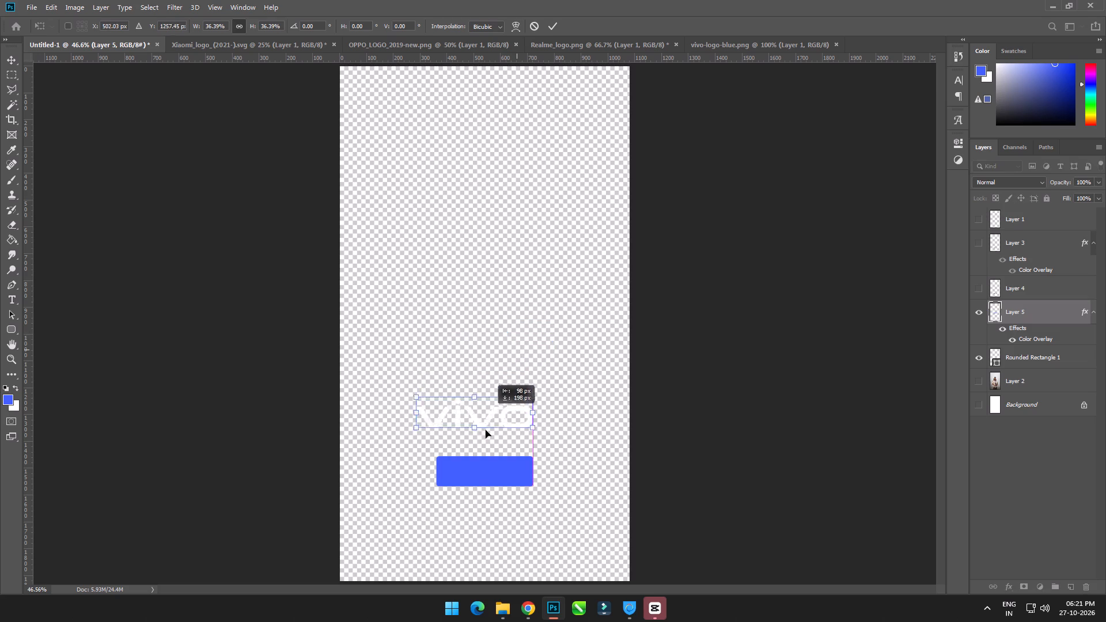
pyautogui.moveTo(486, 430); pyautogui.dragTo(500, 475)
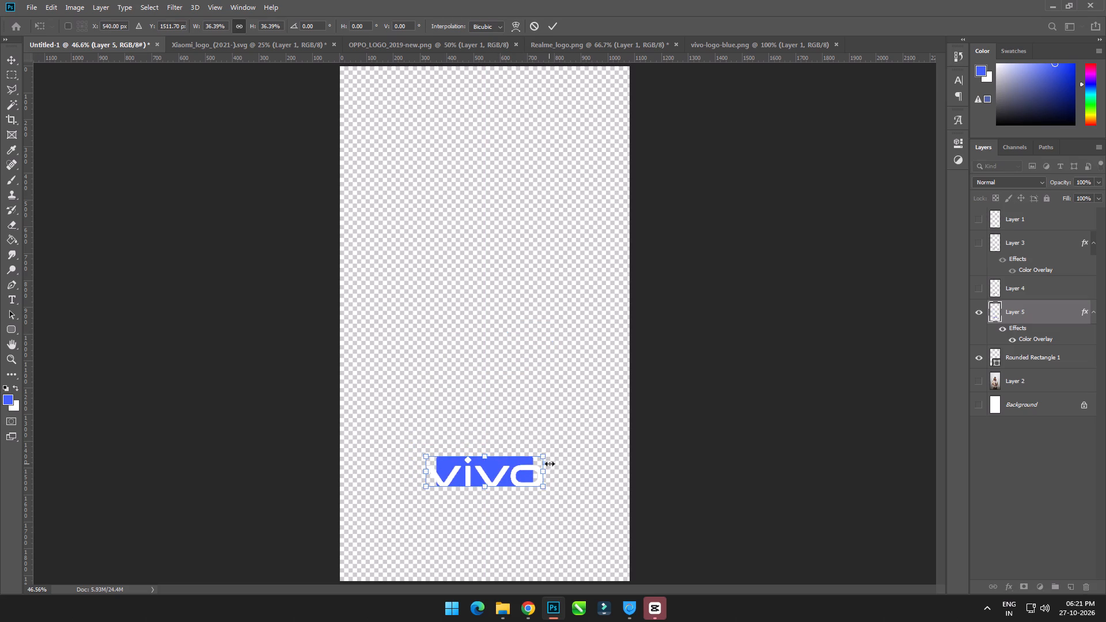
pyautogui.keyDown('alt'); pyautogui.moveTo(548, 456); pyautogui.dragTo(524, 456); pyautogui.keyUp('alt')
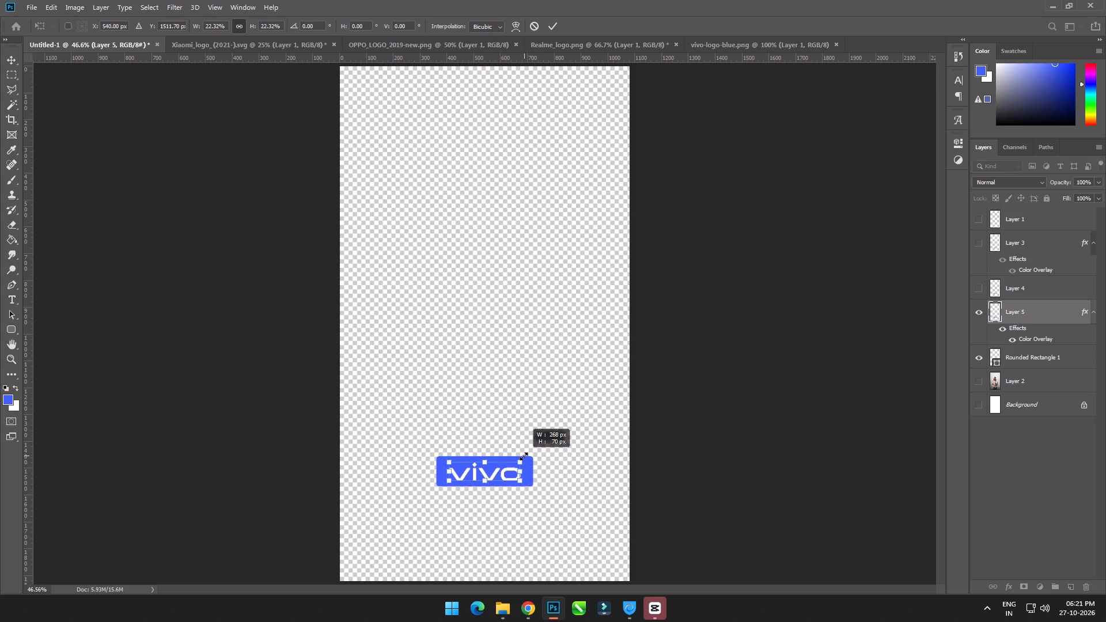
pyautogui.keyDown('alt'); pyautogui.moveTo(524, 456); pyautogui.dragTo(522, 456); pyautogui.keyUp('alt')
pyautogui.click(557, 24)
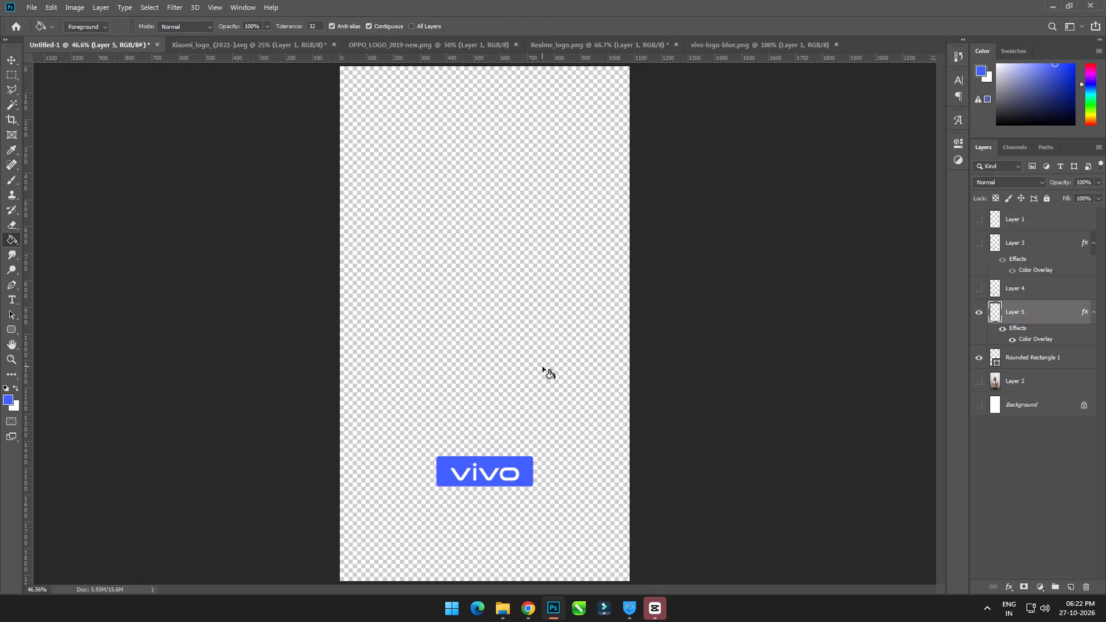
# Align the vivo logo (Layer 5) and Rounded Rectangle 1 on their vertical and horizontal centres.
pyautogui.keyDown('ctrl'); pyautogui.click(1018, 362); pyautogui.keyUp('ctrl')
pyautogui.press('v')
pyautogui.press('v')
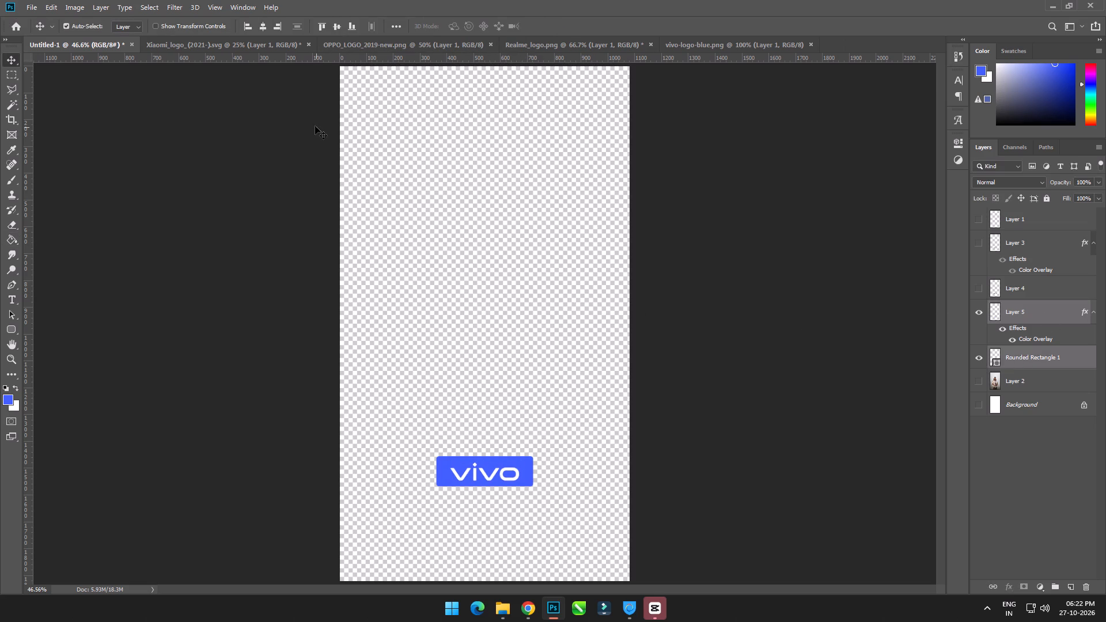
pyautogui.press('v')
pyautogui.click(340, 26)
pyautogui.click(266, 25)
# Compare the vivo logo with the realme logo on Layer 4, and scale the vivo logo down to about 93%.
pyautogui.click(982, 293)
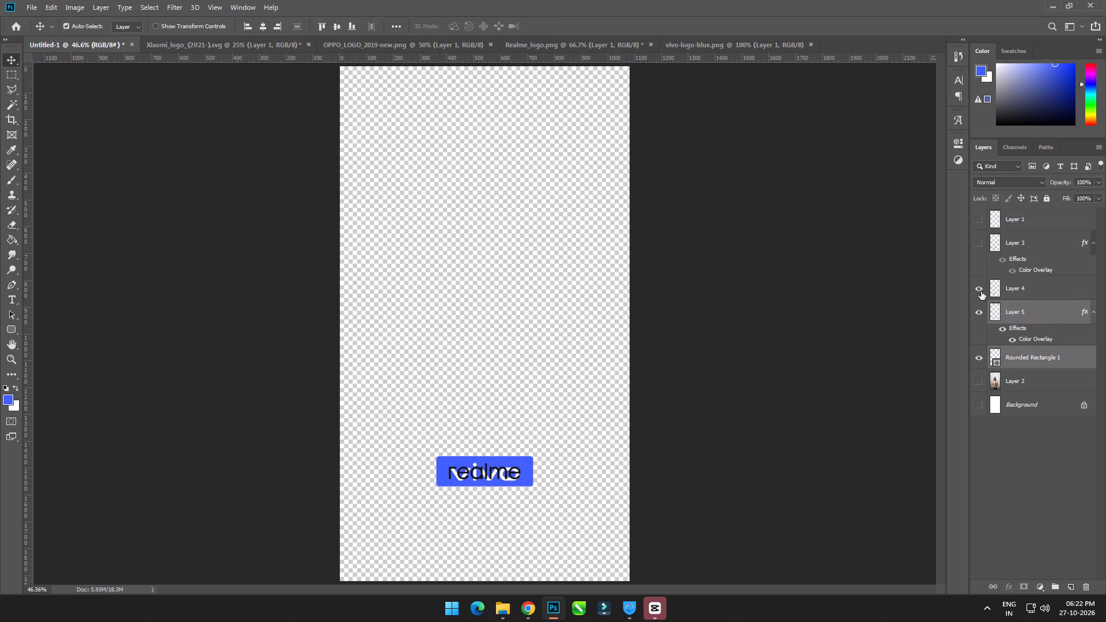
pyautogui.click(981, 291)
pyautogui.click(1048, 317)
pyautogui.hotkey('ctrl', 't')
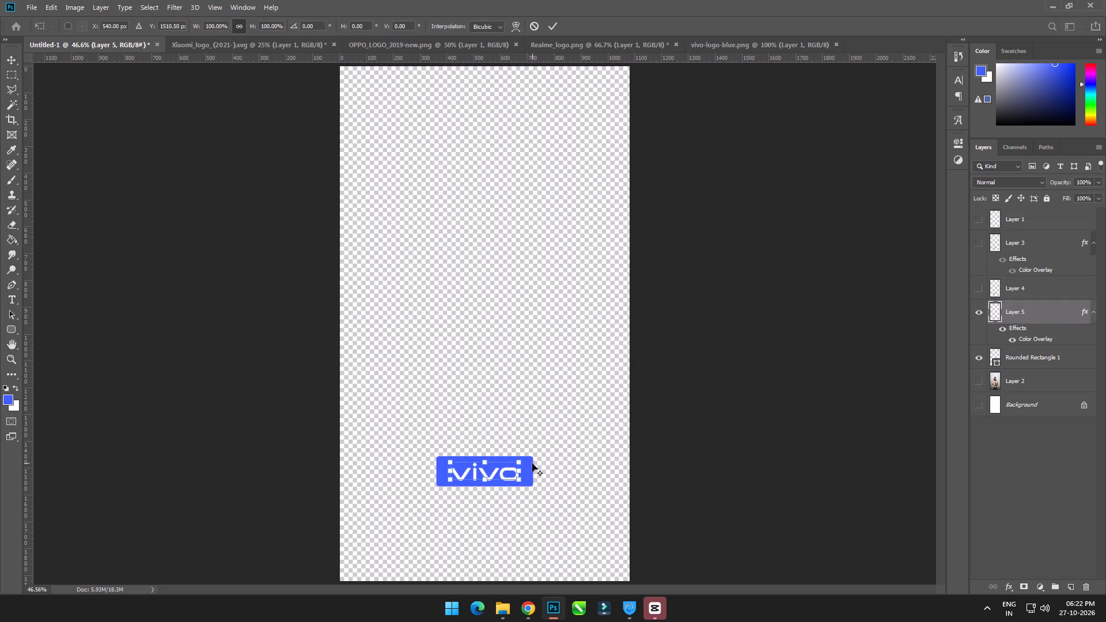
pyautogui.keyDown('alt'); pyautogui.click(524, 461); pyautogui.keyUp('alt')
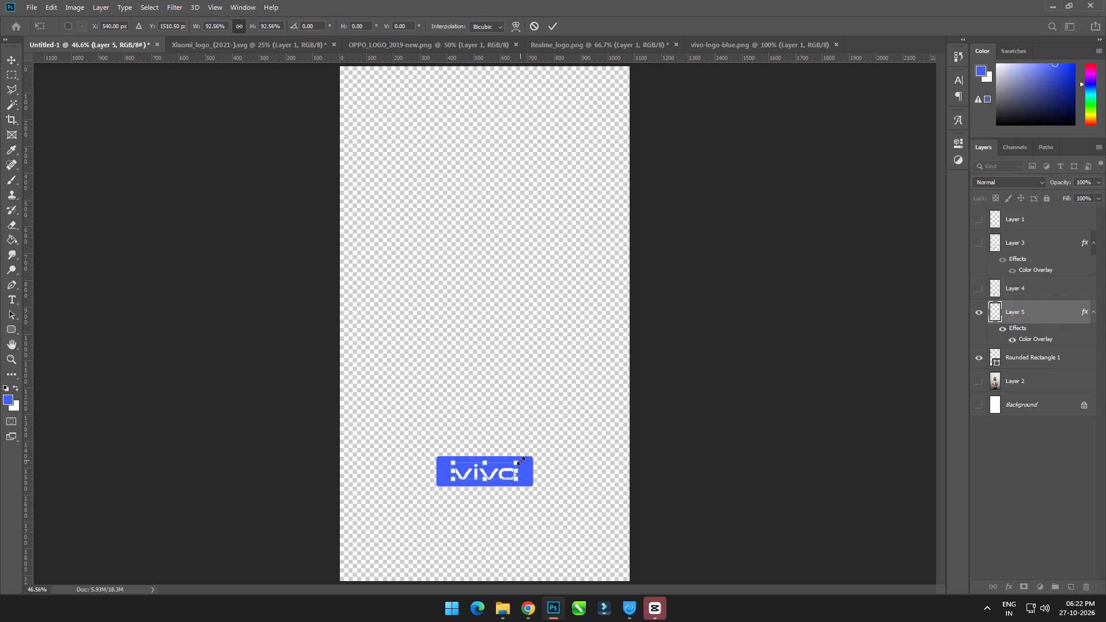
pyautogui.click(554, 22)
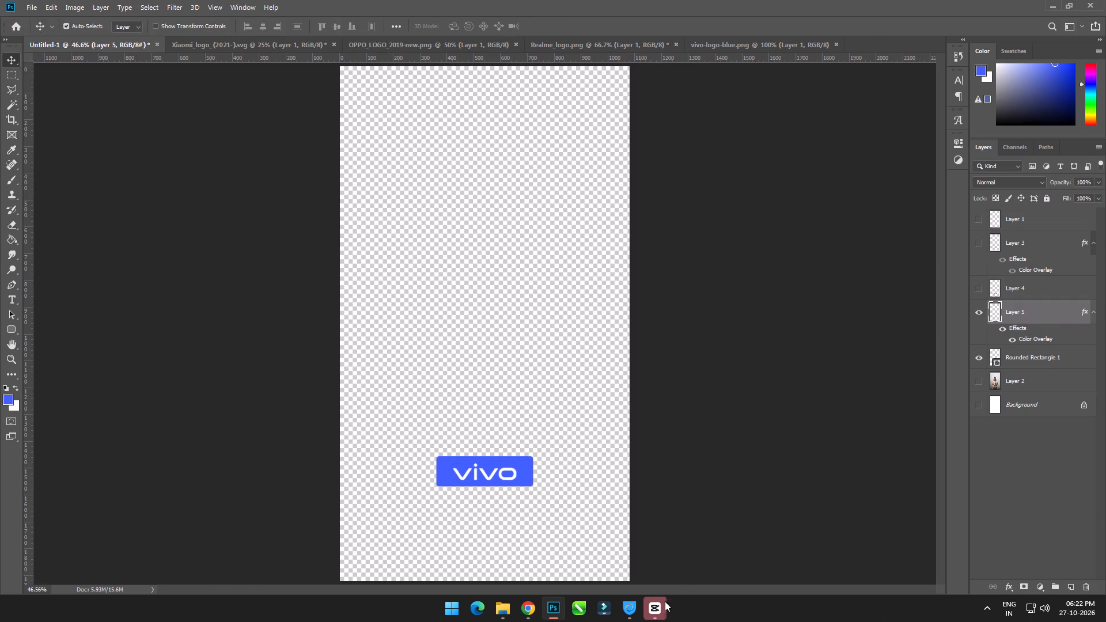
pyautogui.click(665, 601)
pyautogui.click(650, 608)
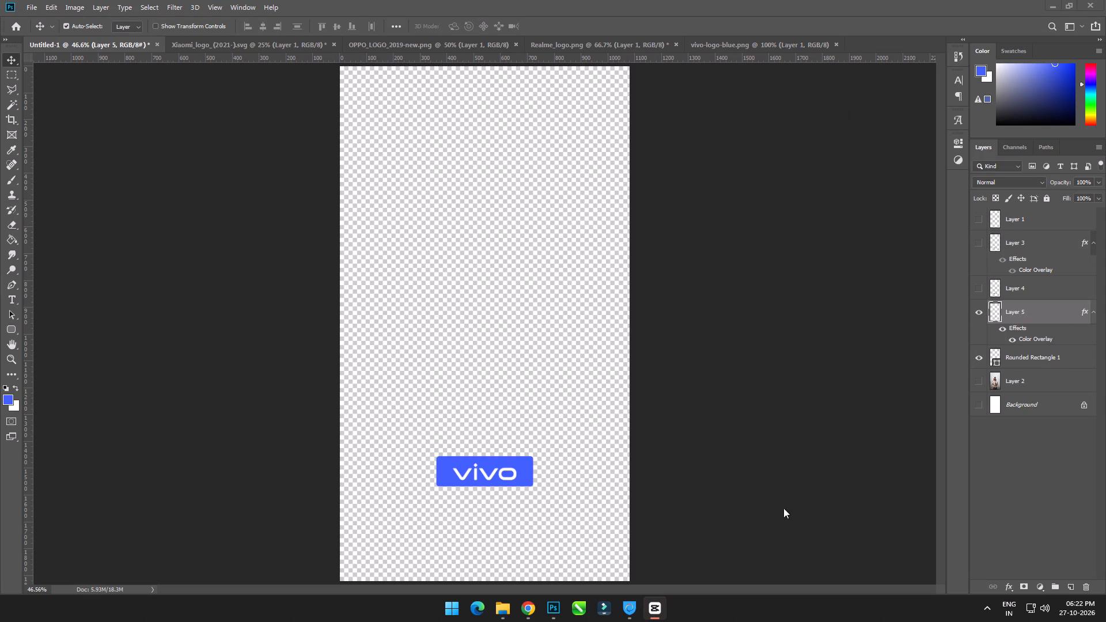
# Select Layer 5 and Rounded Rectangle 1 together and re-align their vertical and horizontal centres.
pyautogui.keyDown('ctrl'); pyautogui.click(1037, 360); pyautogui.keyUp('ctrl')
pyautogui.click(1077, 353)
pyautogui.click(1078, 312)
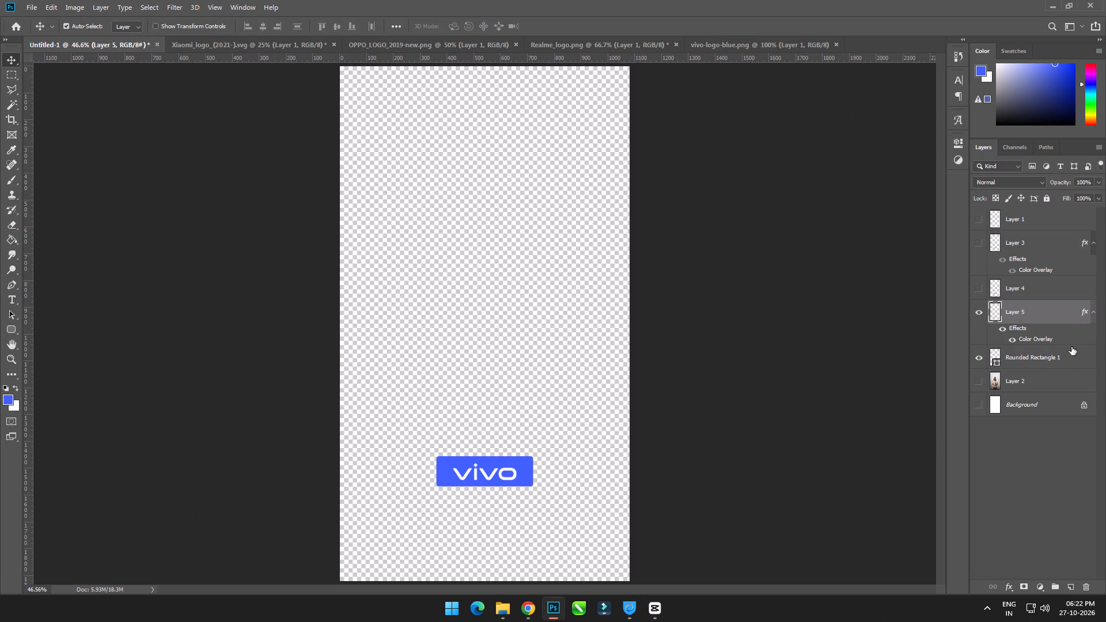
pyautogui.keyDown('ctrl'); pyautogui.click(1067, 356); pyautogui.keyUp('ctrl')
pyautogui.press('v')
pyautogui.press('v')
pyautogui.press('v')
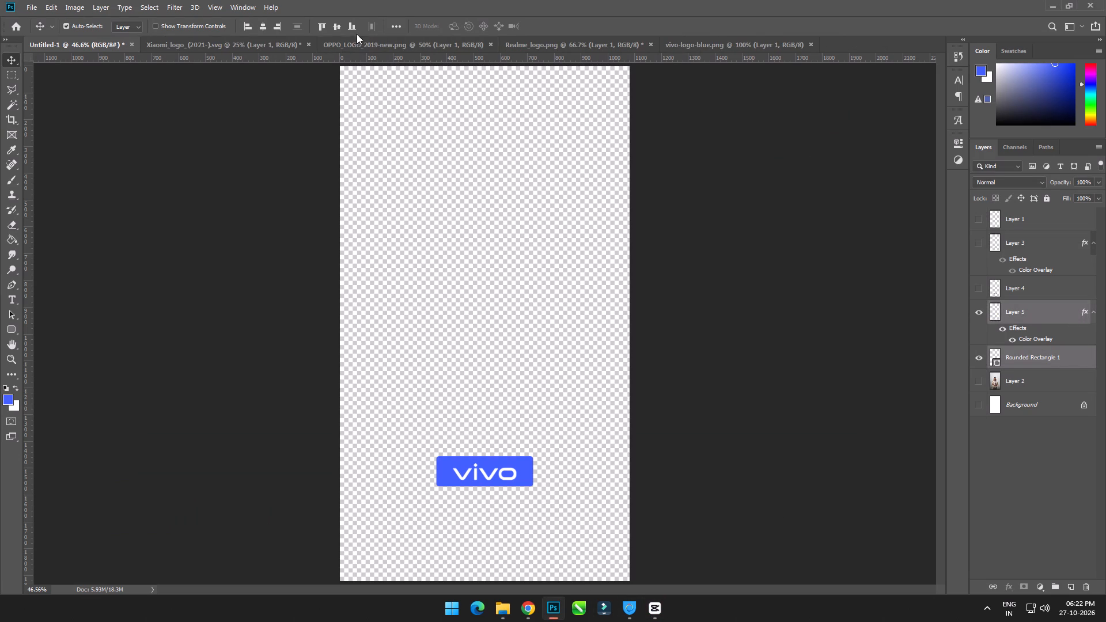
pyautogui.click(338, 25)
pyautogui.click(262, 25)
# Export the vivo badge as a PNG to the Downloads folder, named Vivo-Logo.png.
pyautogui.click(33, 7)
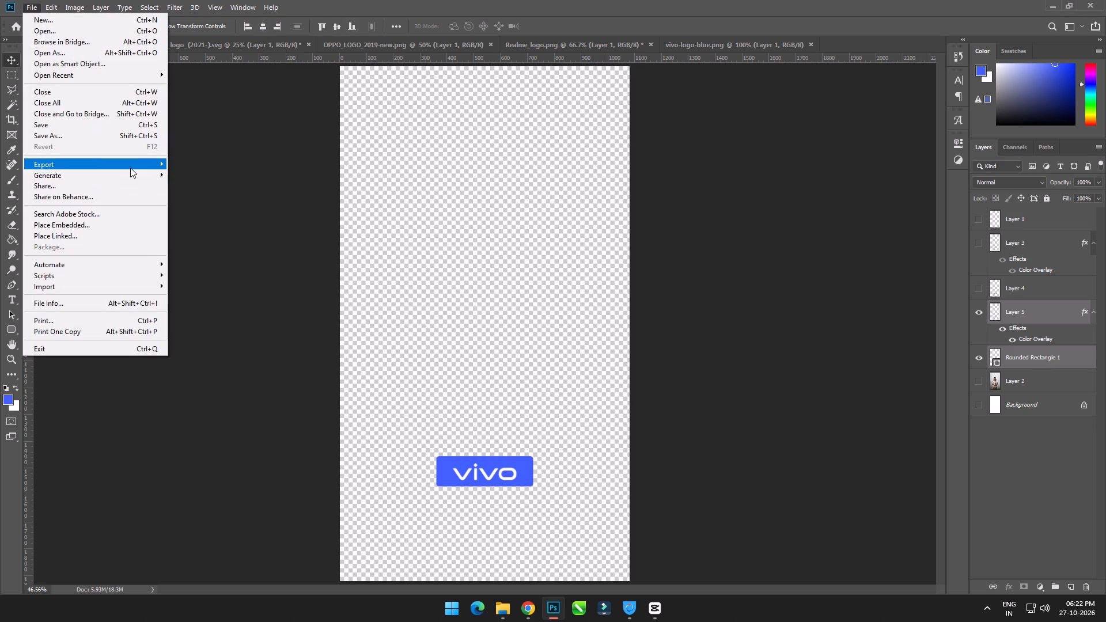
pyautogui.click(181, 166)
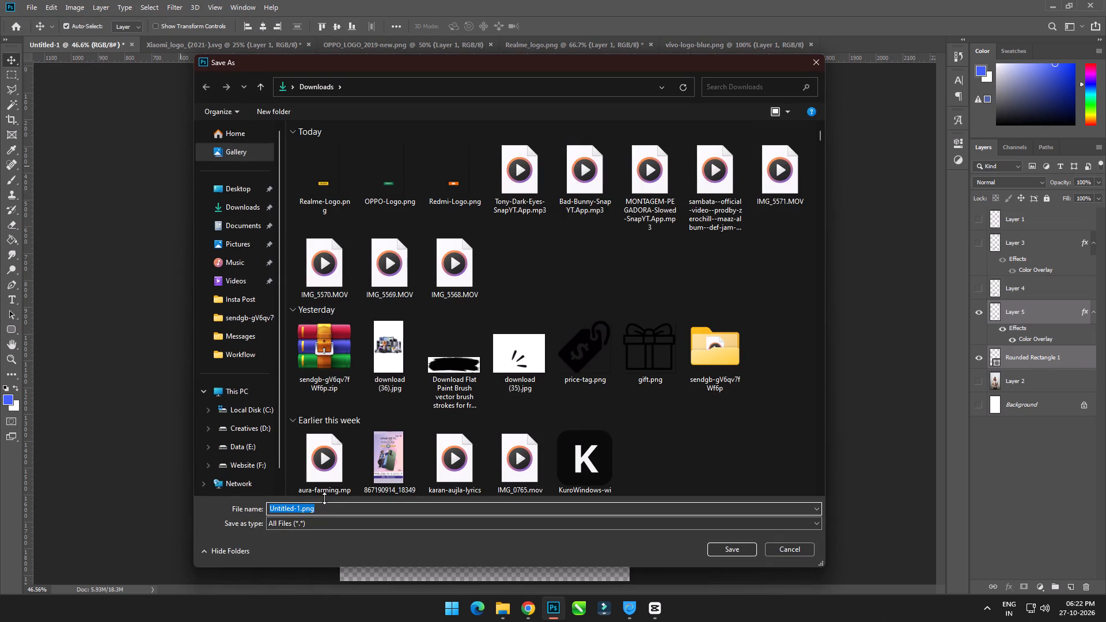
pyautogui.click(315, 170)
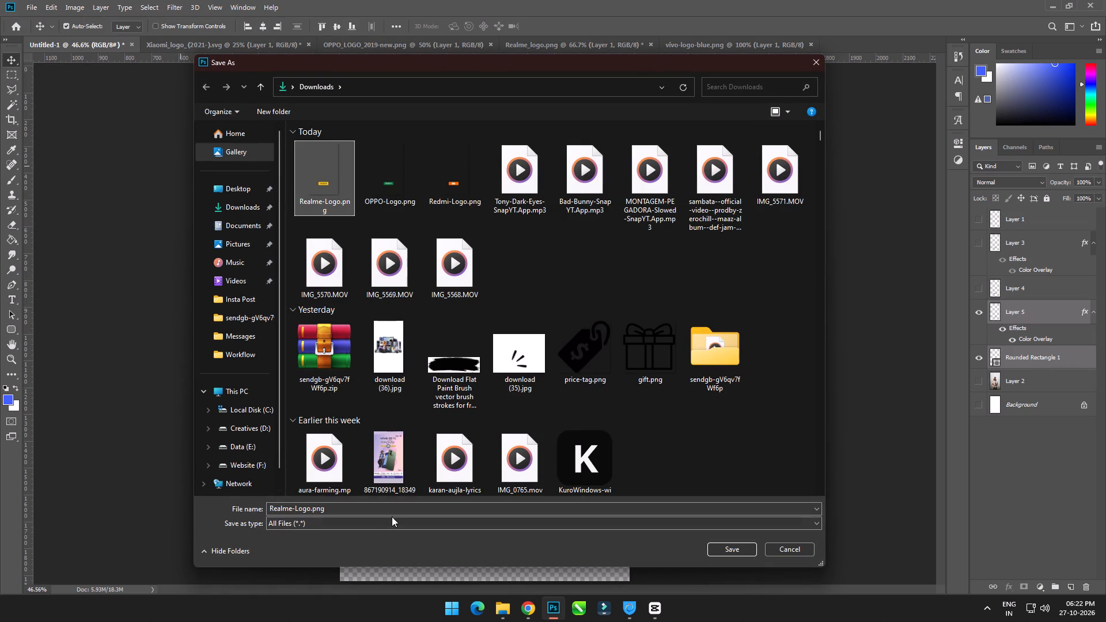
pyautogui.click(392, 509)
pyautogui.press('Home')
pyautogui.press('Delete')
pyautogui.press('Delete')
pyautogui.press('Delete')
pyautogui.press('Delete')
pyautogui.press('Delete')
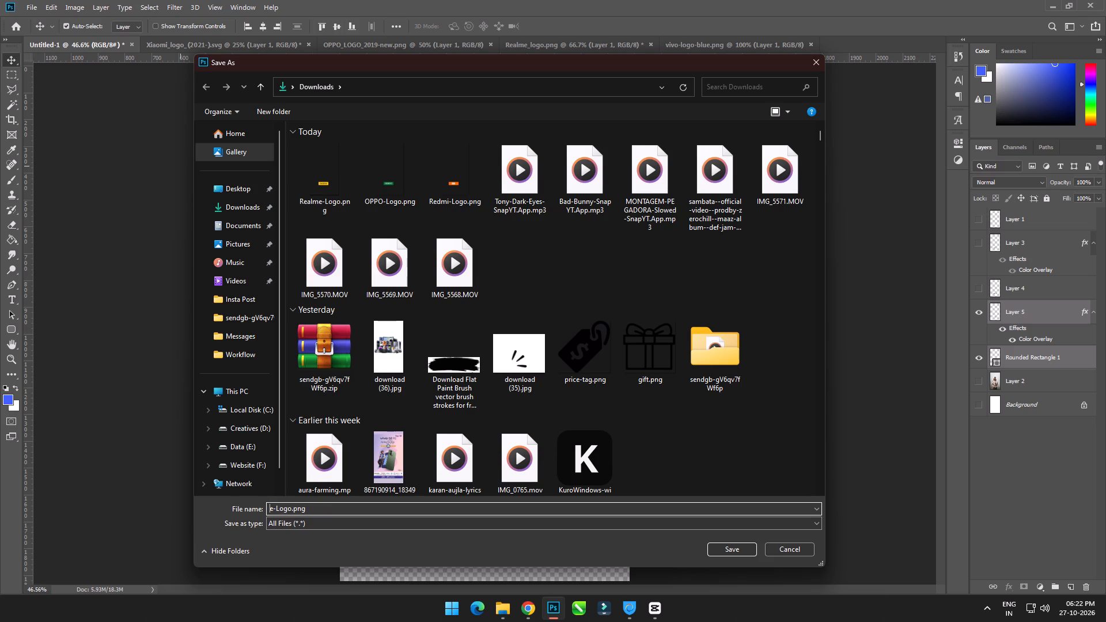
pyautogui.press('Delete')
pyautogui.write('Vivo')
pyautogui.press('Return')
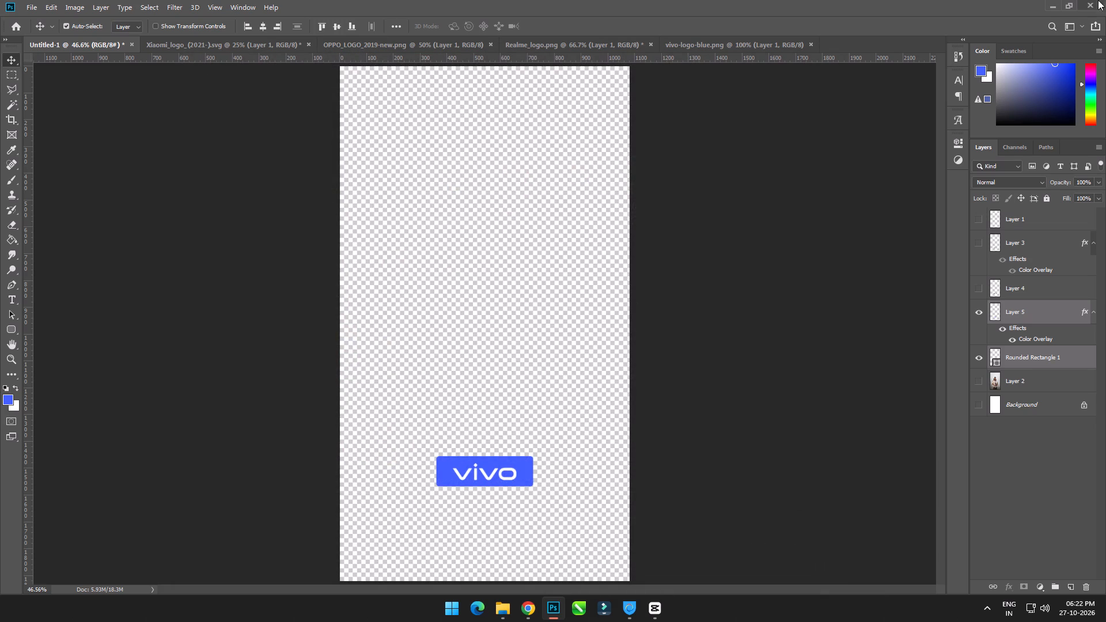
# Hide the vivo logo layer (Layer 5) in the Untitled-1 badge document.
pyautogui.click(984, 309)
# Switch to CapCut and play the reel from about 9 seconds to check the brand phone shots.
pyautogui.click(699, 41)
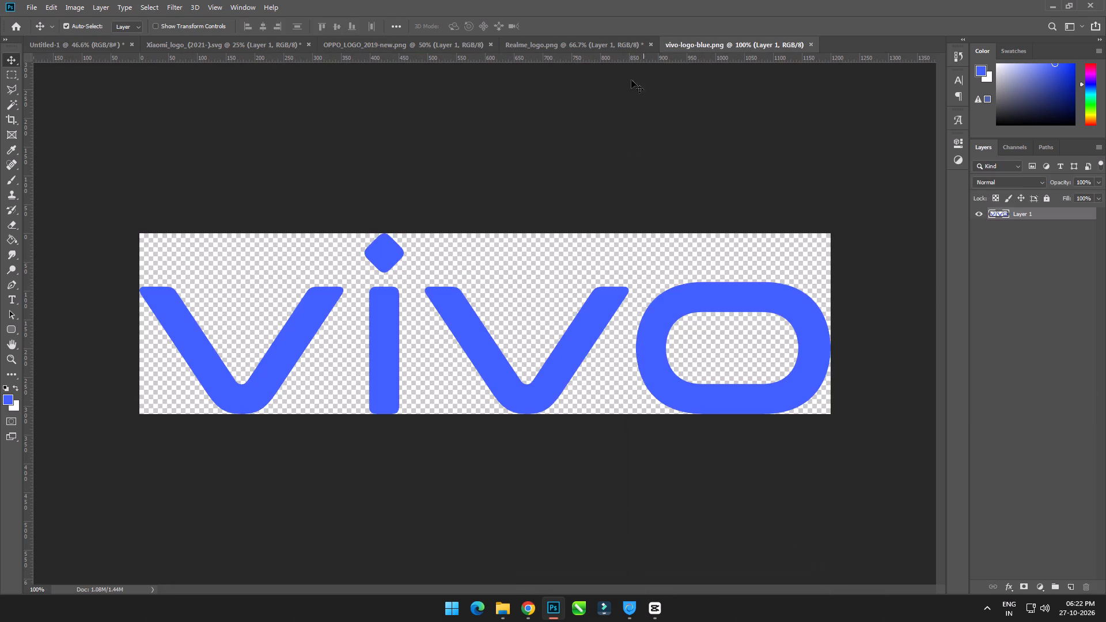
pyautogui.hotkey('alt', 'Tab')
pyautogui.hotkey('alt', 'Tab')
pyautogui.hotkey('alt', 'Tab')
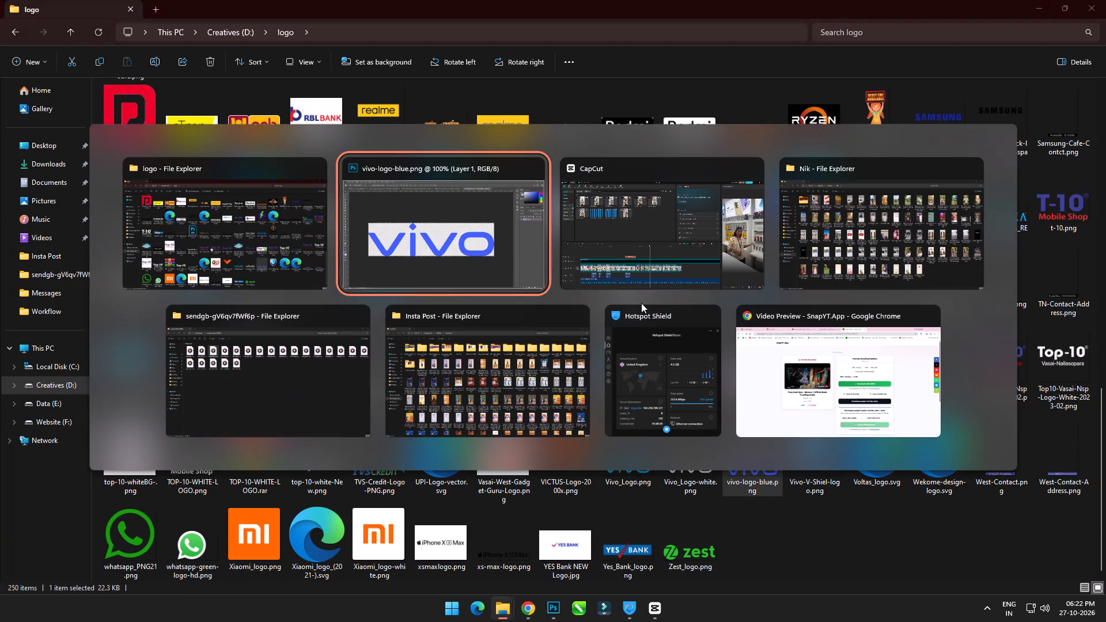
pyautogui.hotkey('alt', 'Tab')
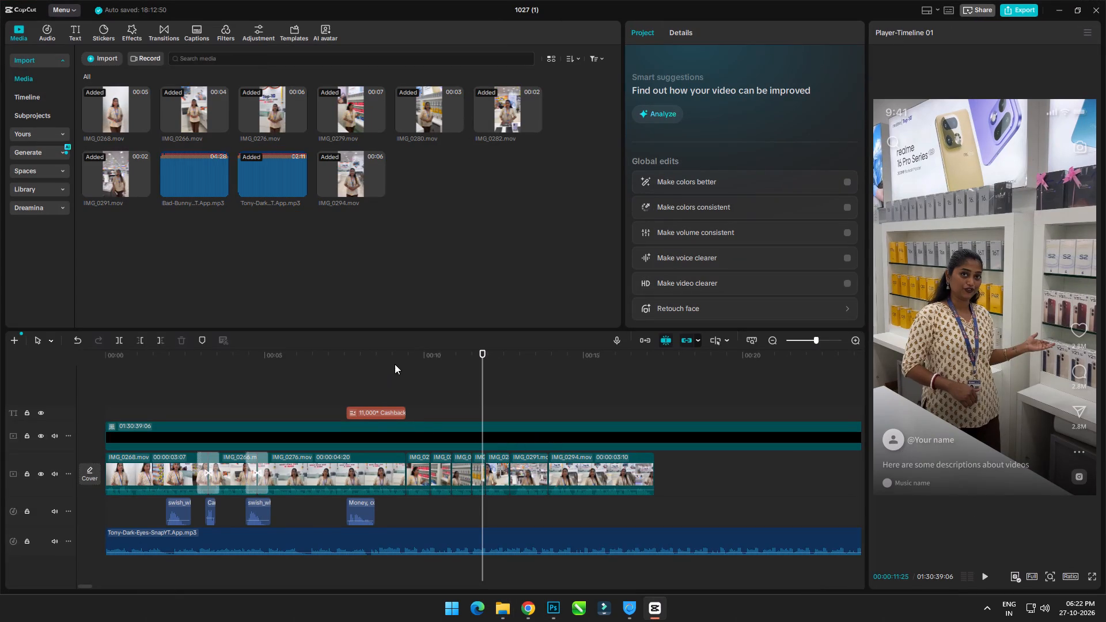
pyautogui.click(397, 356)
pyautogui.press('space')
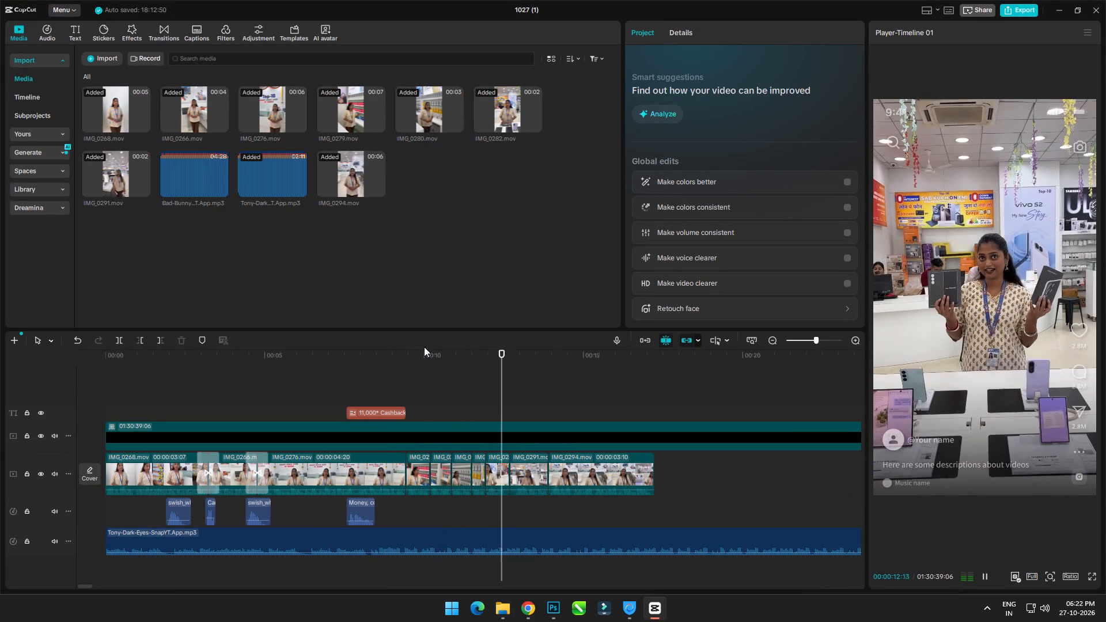
pyautogui.press('space')
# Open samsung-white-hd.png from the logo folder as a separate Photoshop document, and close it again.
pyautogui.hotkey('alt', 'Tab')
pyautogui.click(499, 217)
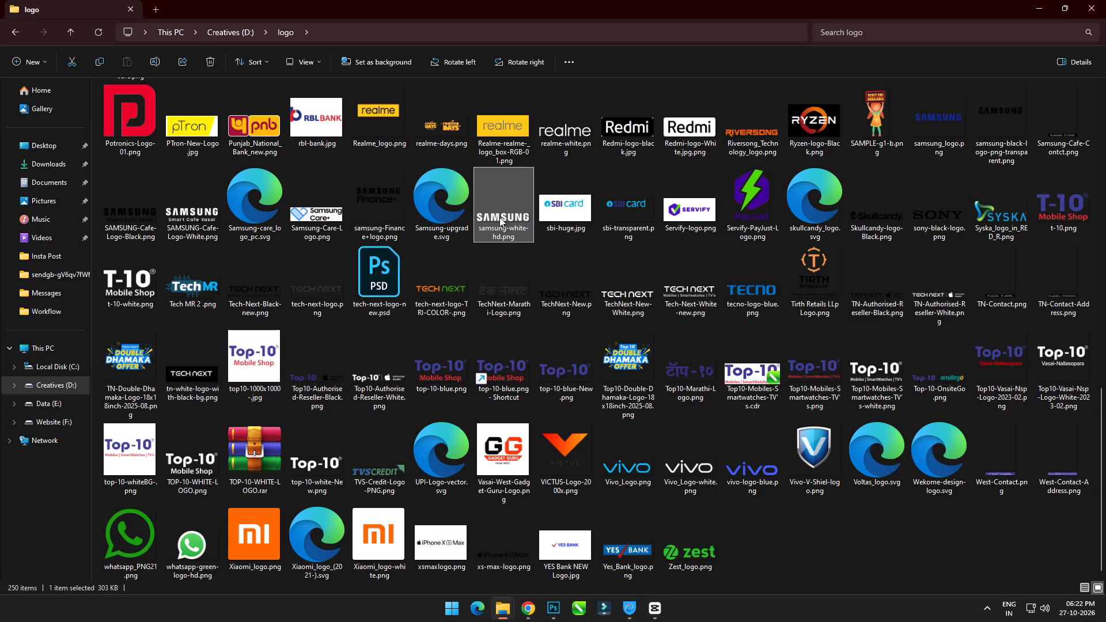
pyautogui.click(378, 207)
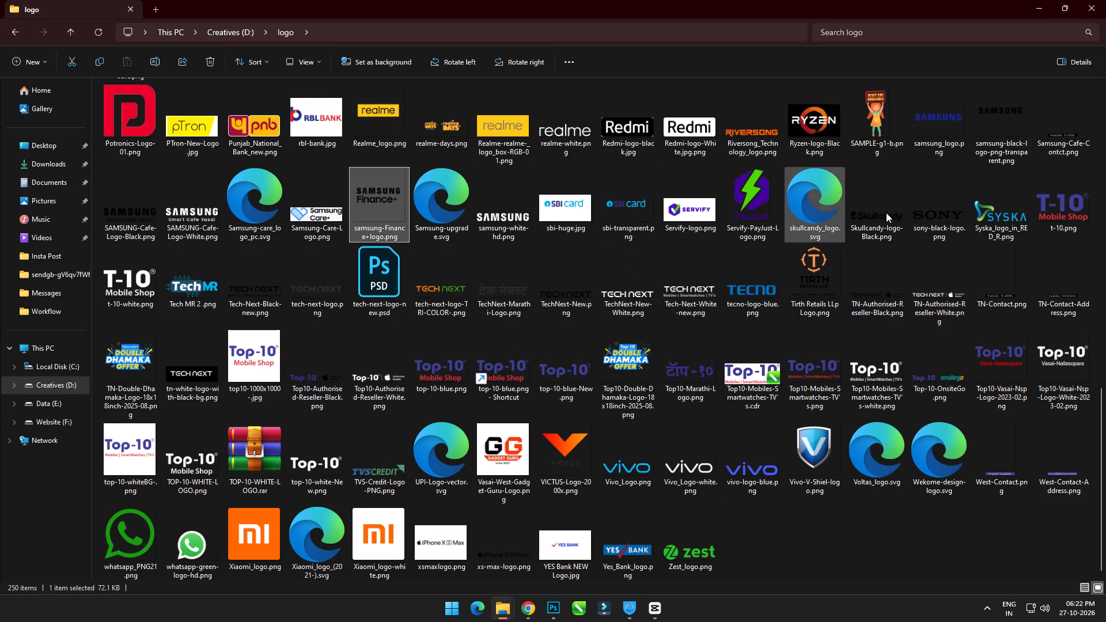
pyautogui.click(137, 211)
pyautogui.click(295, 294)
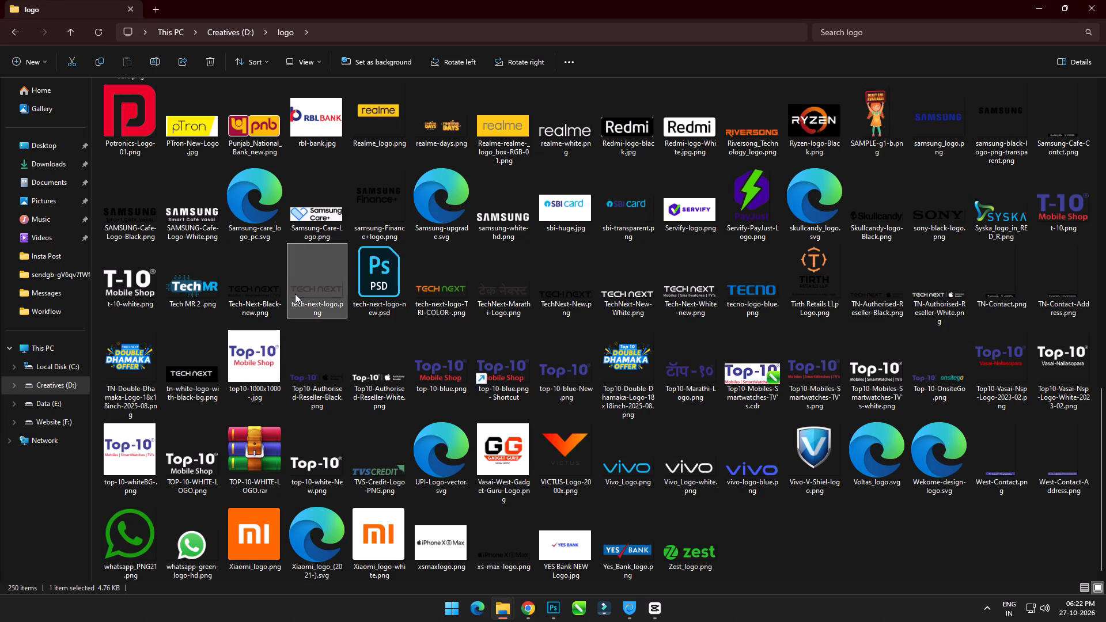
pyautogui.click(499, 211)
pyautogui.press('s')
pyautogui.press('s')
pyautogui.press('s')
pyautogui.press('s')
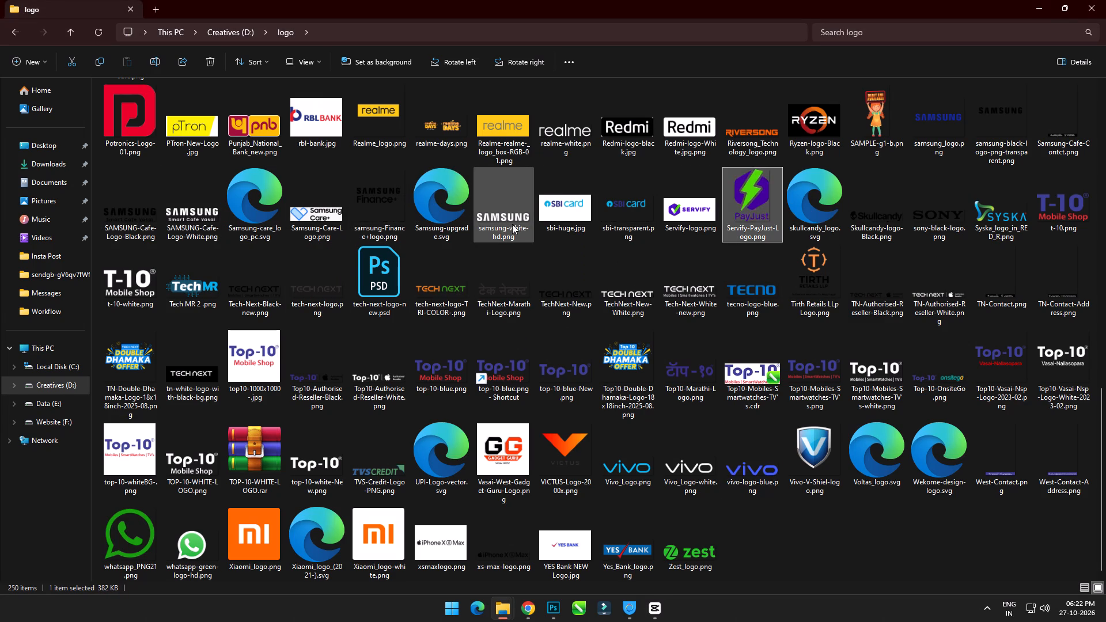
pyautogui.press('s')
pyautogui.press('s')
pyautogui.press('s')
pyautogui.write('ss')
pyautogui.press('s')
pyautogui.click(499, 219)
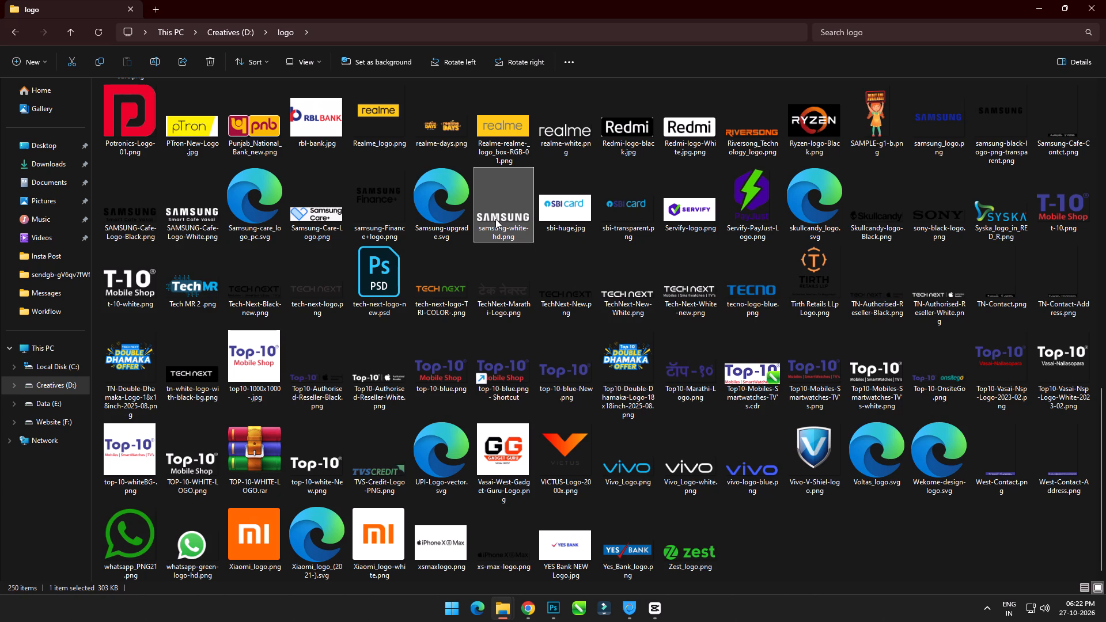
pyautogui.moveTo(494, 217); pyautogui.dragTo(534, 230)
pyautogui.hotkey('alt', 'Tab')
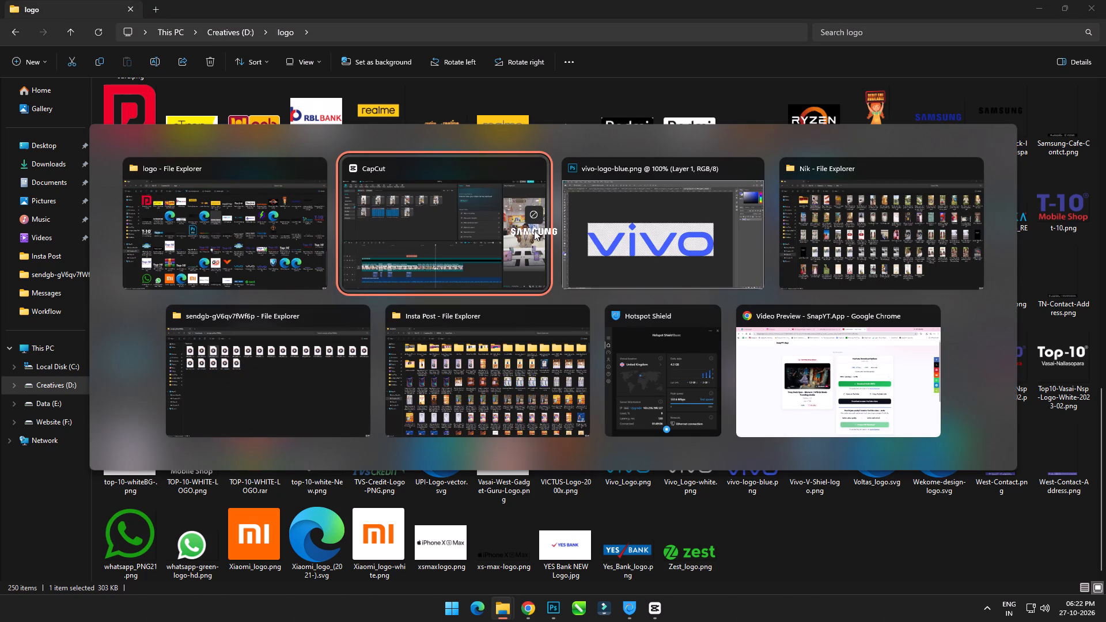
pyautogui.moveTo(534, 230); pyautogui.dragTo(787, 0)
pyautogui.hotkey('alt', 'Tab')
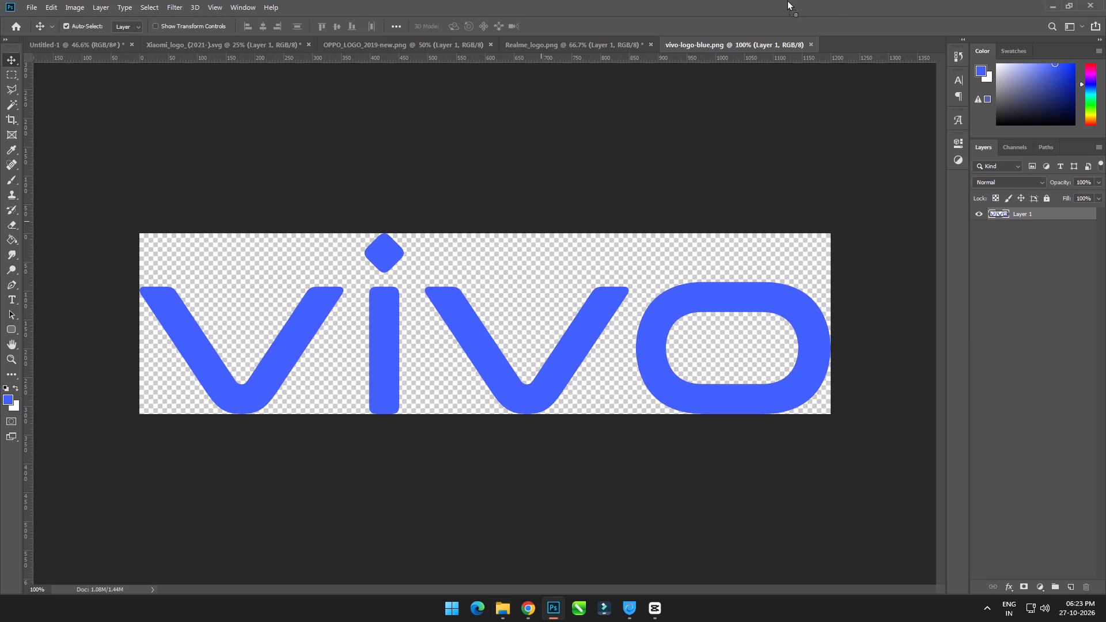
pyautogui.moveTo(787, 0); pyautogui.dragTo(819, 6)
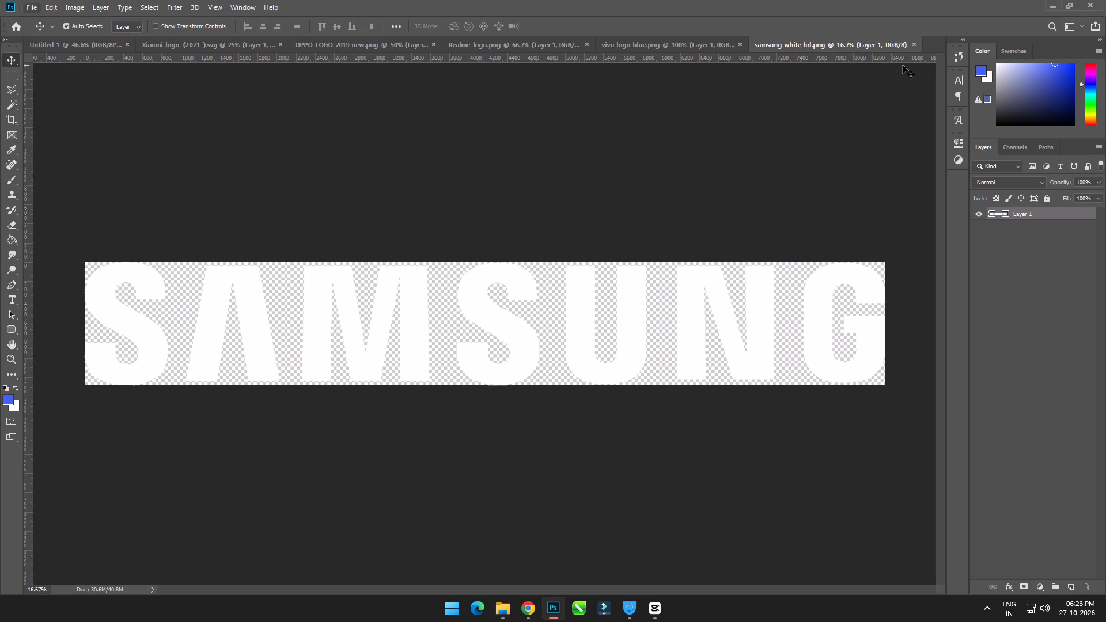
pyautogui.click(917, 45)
# Open the blue samsung_logo.png from the logo folder as a separate document in Photoshop.
pyautogui.hotkey('alt', 'Tab')
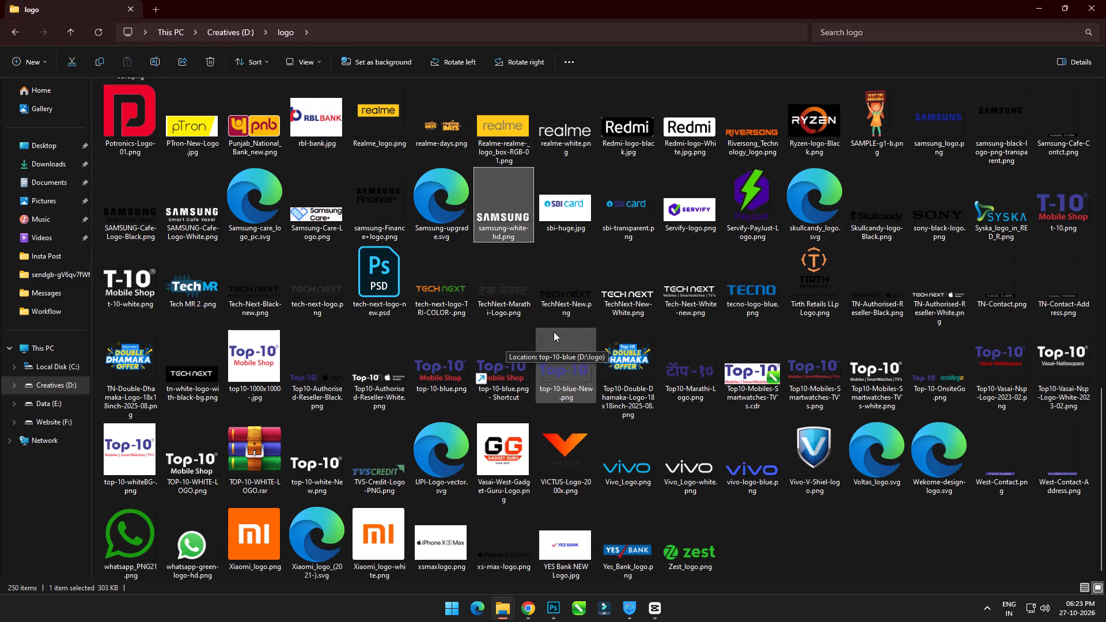
pyautogui.write('ssssss')
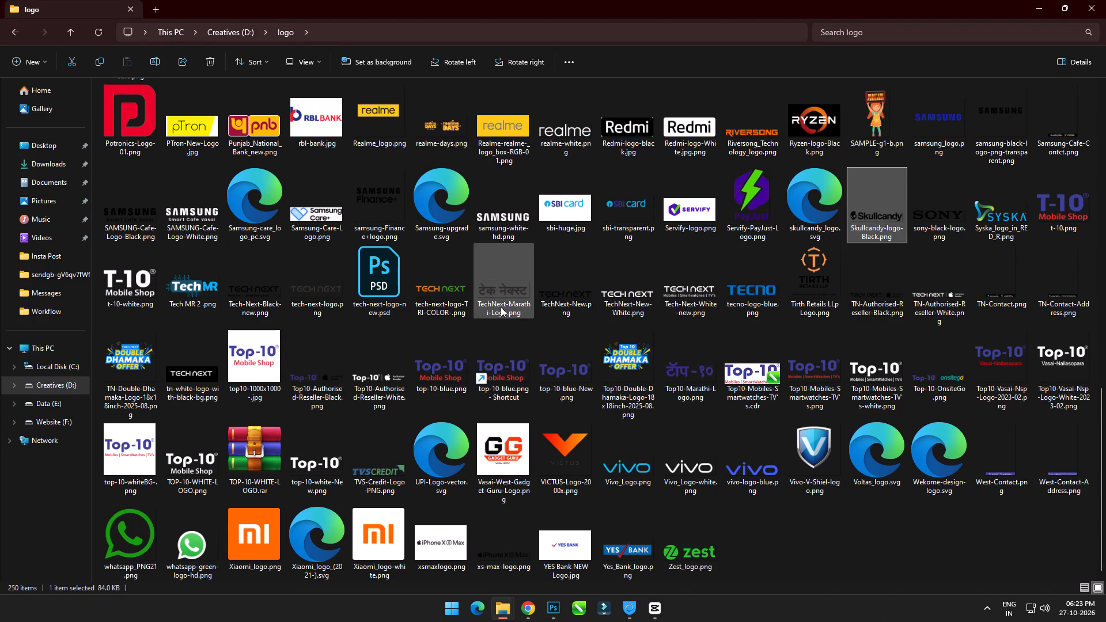
pyautogui.press('s')
pyautogui.click(926, 126)
pyautogui.moveTo(925, 105); pyautogui.dragTo(956, 135)
pyautogui.hotkey('alt', 'Tab')
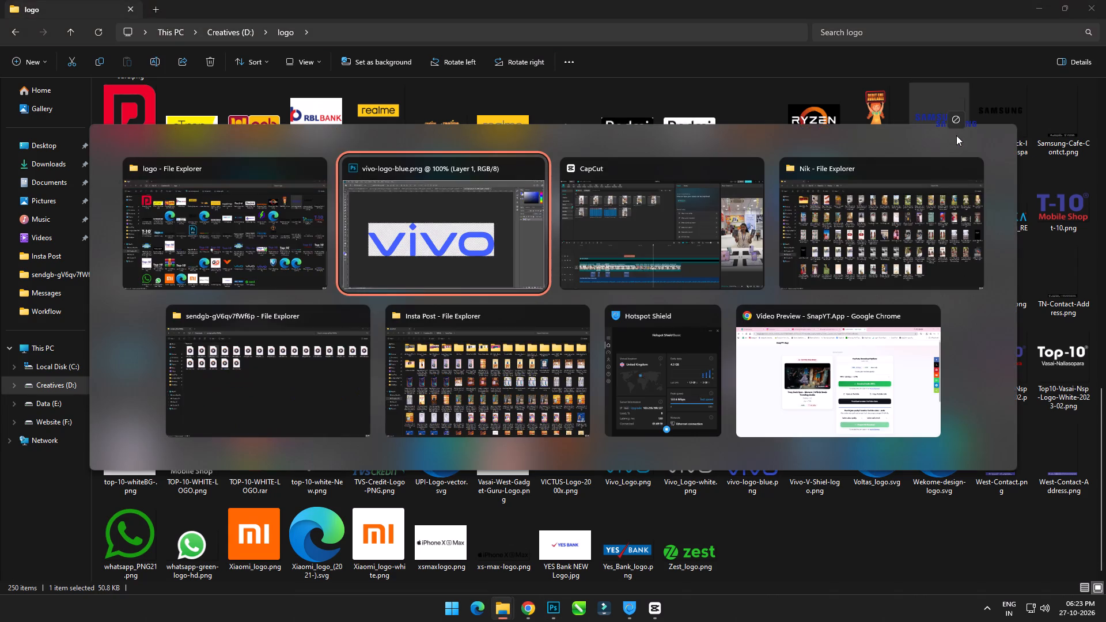
pyautogui.moveTo(956, 135); pyautogui.dragTo(856, 14)
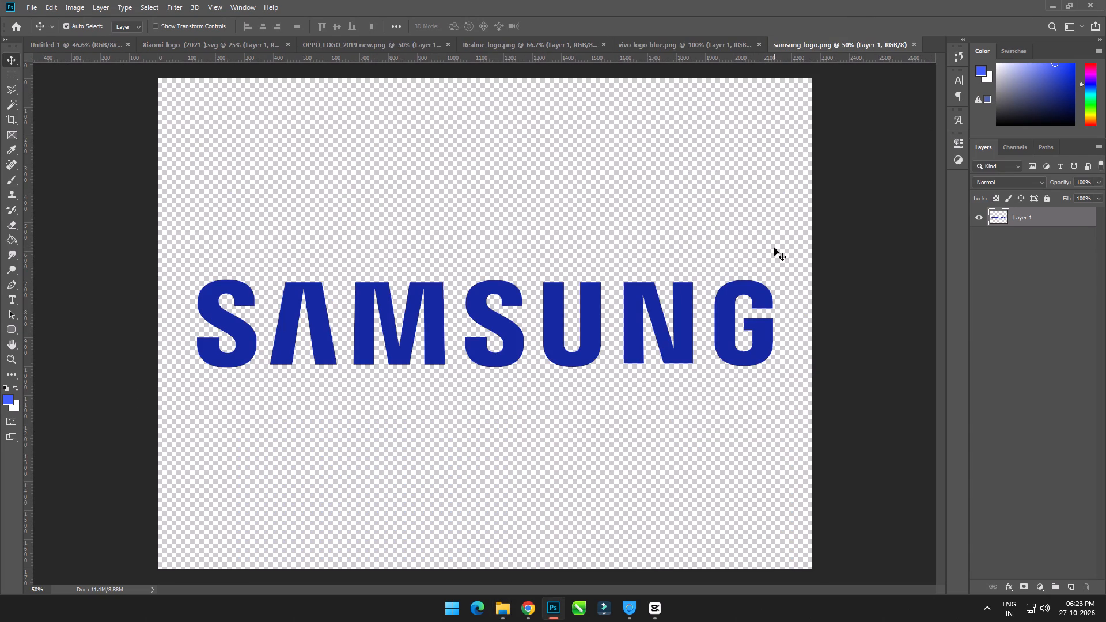
# Sample the Samsung logo's dark blue as the foreground colour and copy the logo artwork.
pyautogui.press('g')
pyautogui.keyDown('alt'); pyautogui.click(678, 296); pyautogui.keyUp('alt')
pyautogui.hotkey('ctrl', 'c')
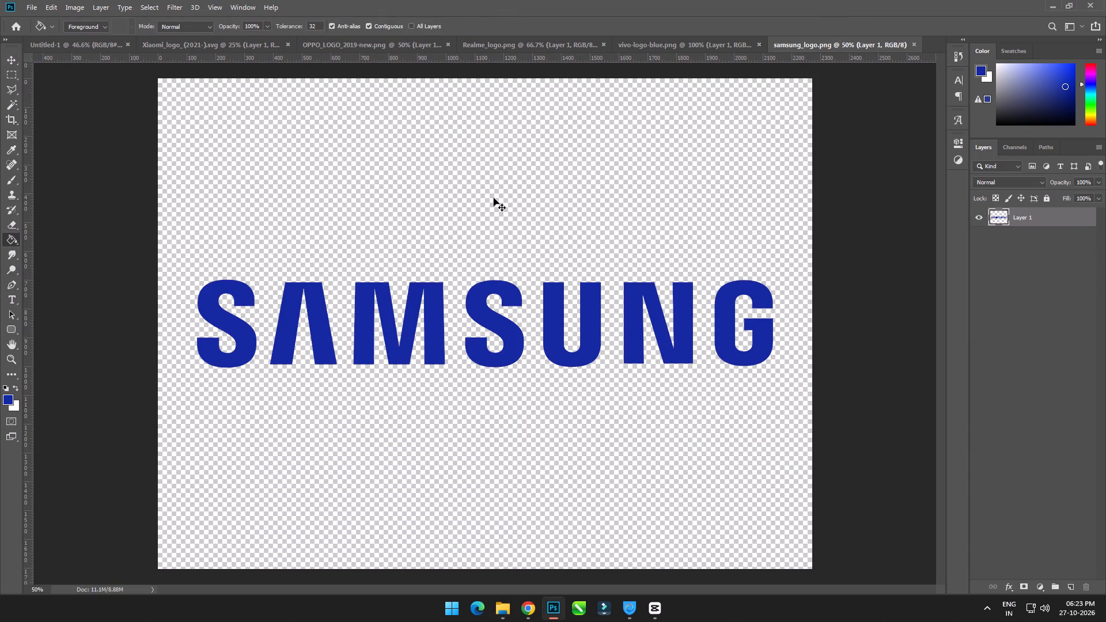
pyautogui.hotkey('ctrl', 'c')
pyautogui.hotkey('ctrl', 'c')
# In the Untitled-1 badge document, recolour the rounded rectangle's fill with the sampled Samsung dark blue.
pyautogui.click(84, 47)
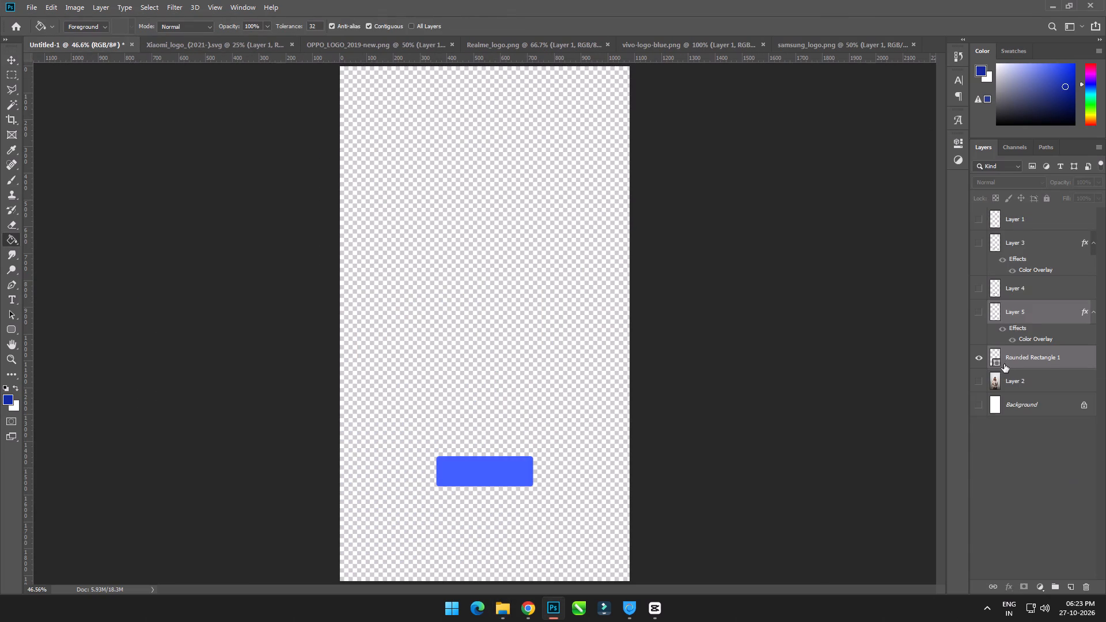
pyautogui.click(1007, 361)
pyautogui.click(956, 141)
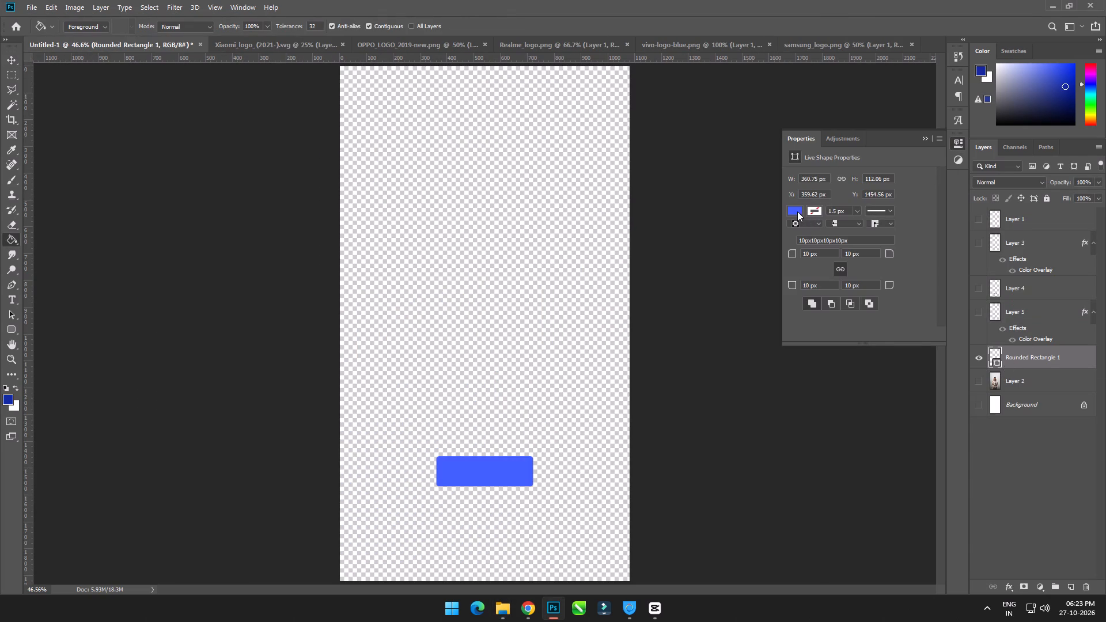
pyautogui.click(797, 211)
pyautogui.click(796, 272)
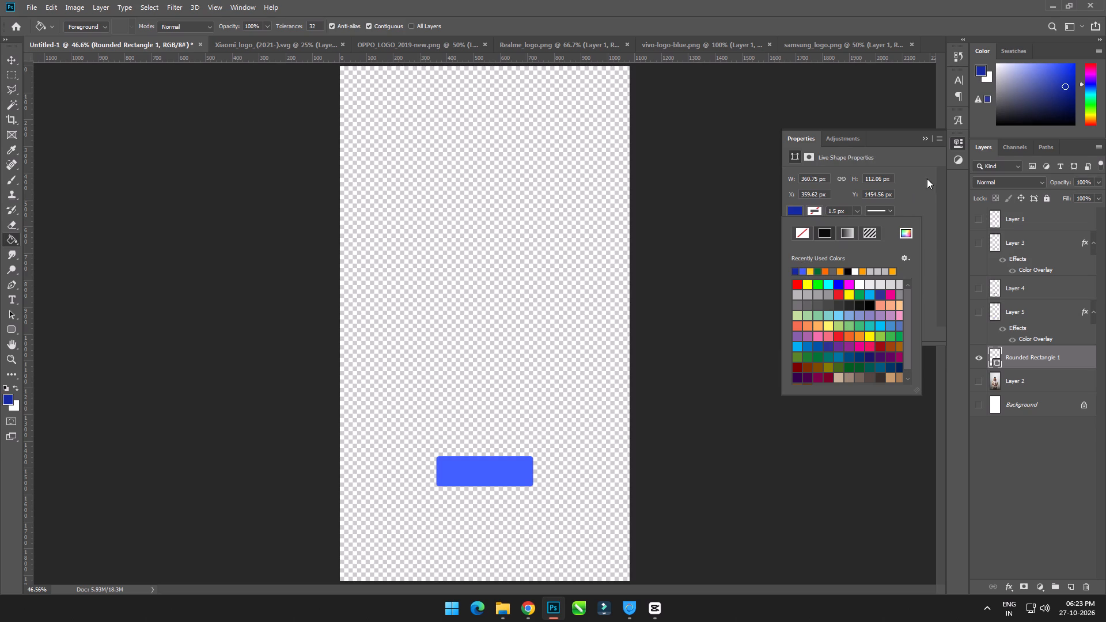
pyautogui.click(911, 177)
pyautogui.click(925, 138)
# Paste the Samsung logo above the rounded rectangle and give its layer a white Color Overlay.
pyautogui.hotkey('ctrl', 'v')
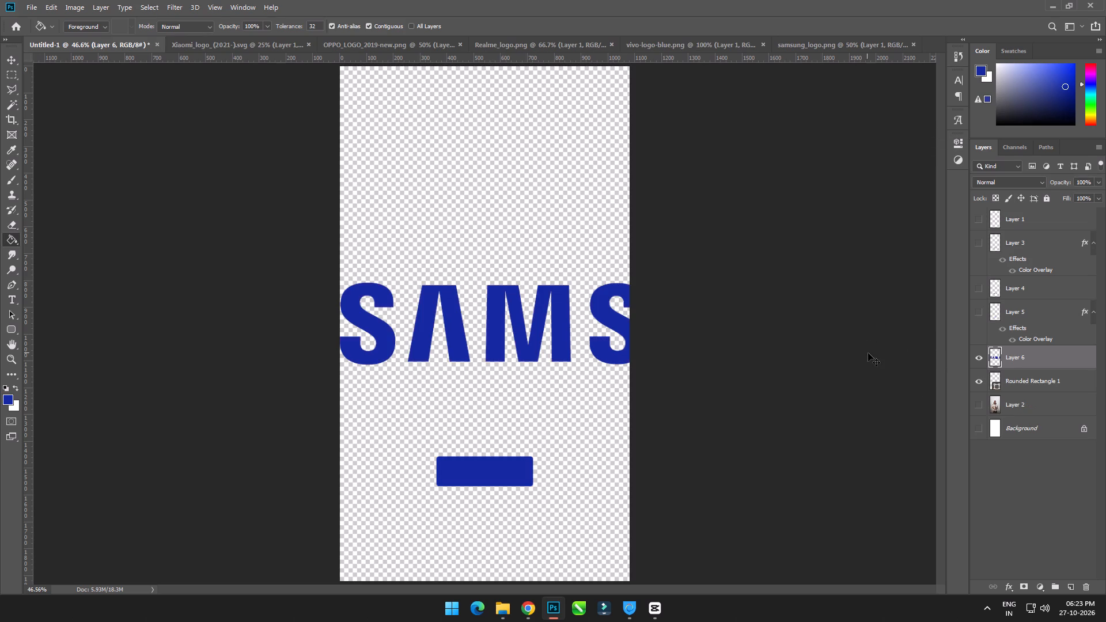
pyautogui.doubleClick(1062, 358)
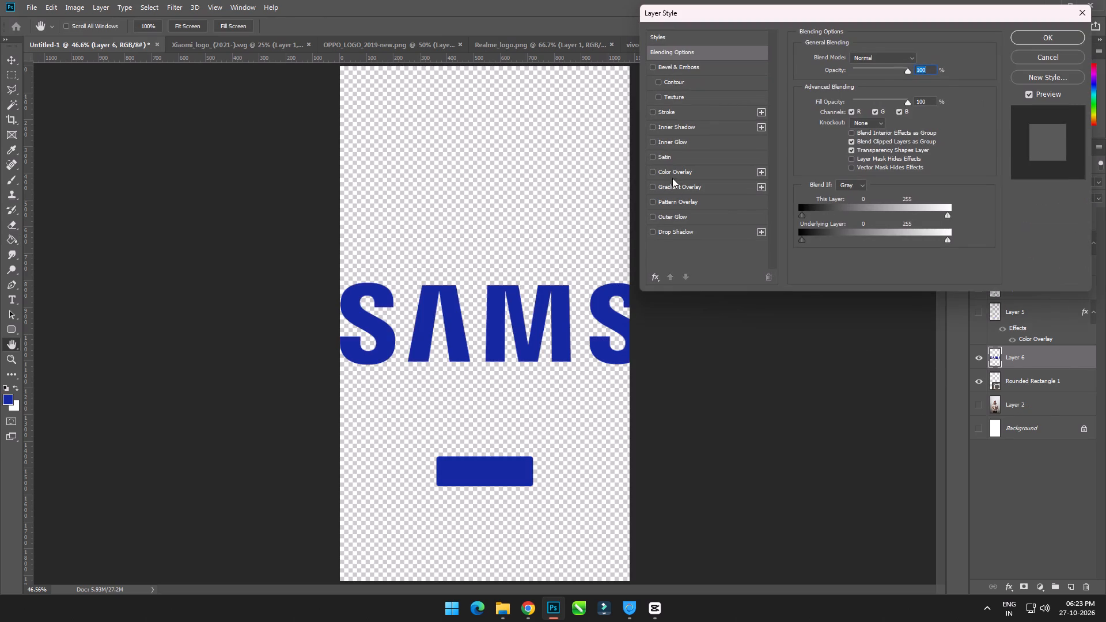
pyautogui.click(672, 173)
pyautogui.click(1039, 32)
# Scale the white Samsung logo to about 16% and centre it inside the dark blue rounded rectangle.
pyautogui.hotkey('ctrl', 't')
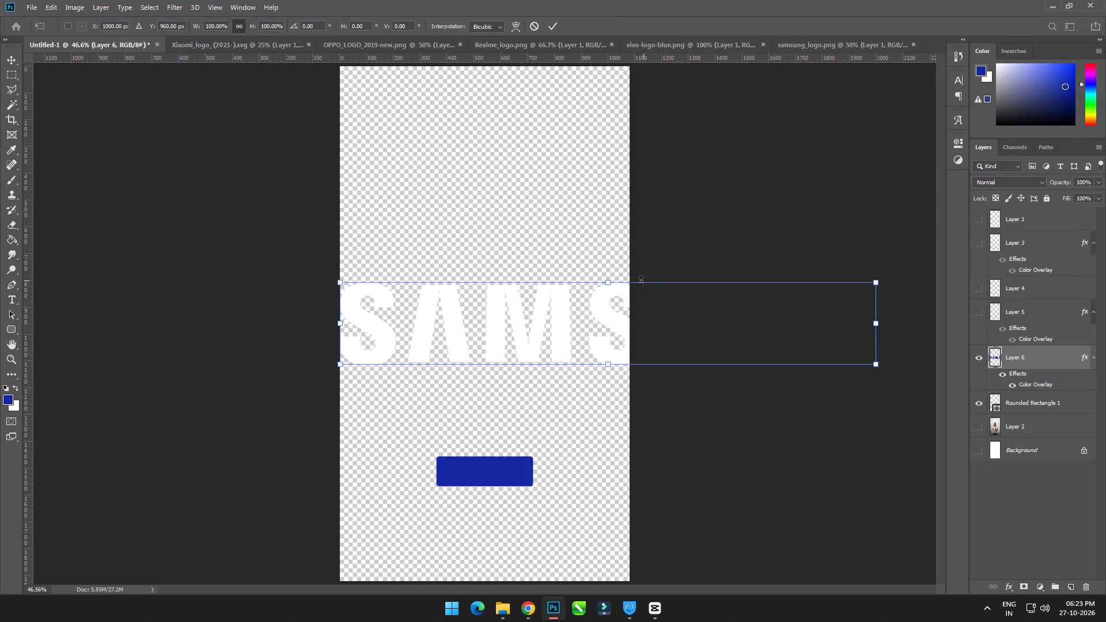
pyautogui.moveTo(611, 280); pyautogui.dragTo(627, 342)
pyautogui.moveTo(619, 348); pyautogui.dragTo(489, 469)
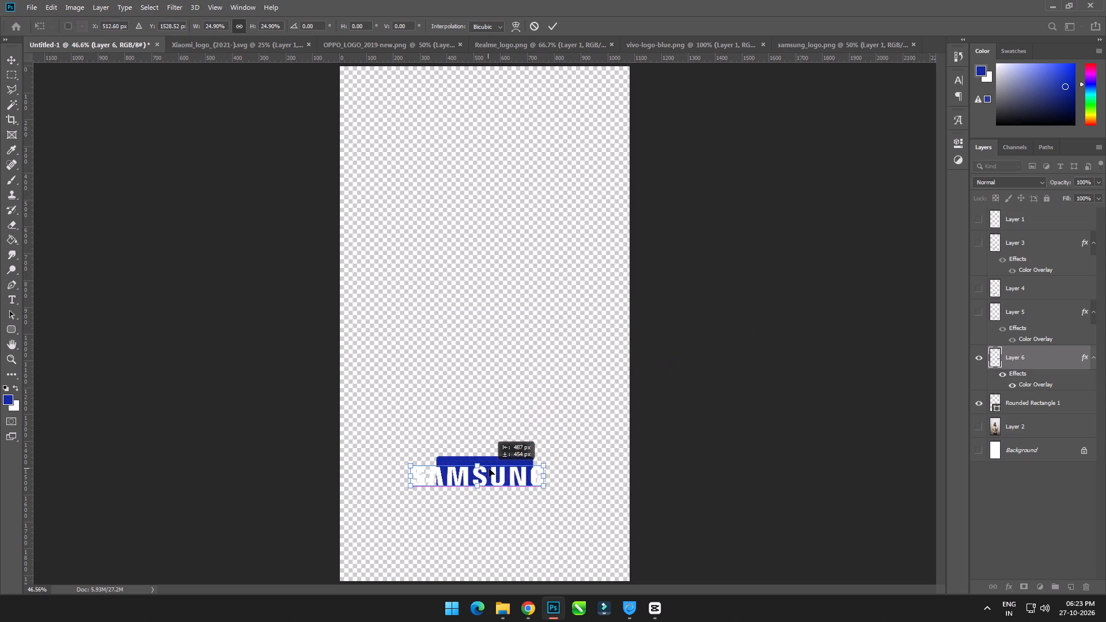
pyautogui.moveTo(489, 469); pyautogui.dragTo(492, 466)
pyautogui.keyDown('alt'); pyautogui.moveTo(552, 462); pyautogui.dragTo(552, 461); pyautogui.keyUp('alt')
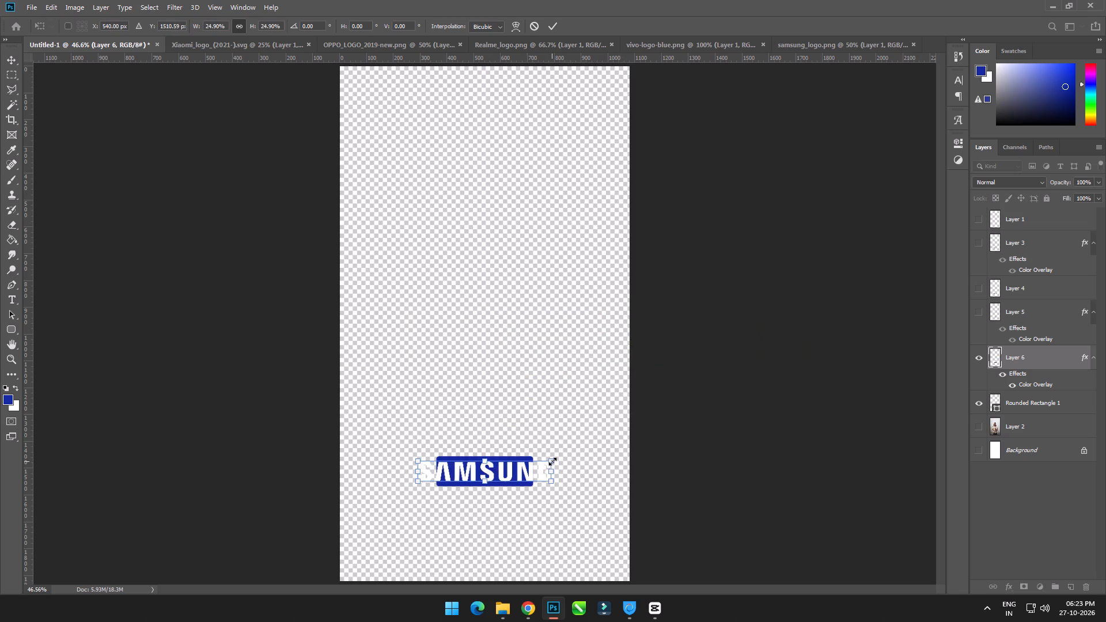
pyautogui.keyDown('alt'); pyautogui.moveTo(552, 461); pyautogui.dragTo(529, 465); pyautogui.keyUp('alt')
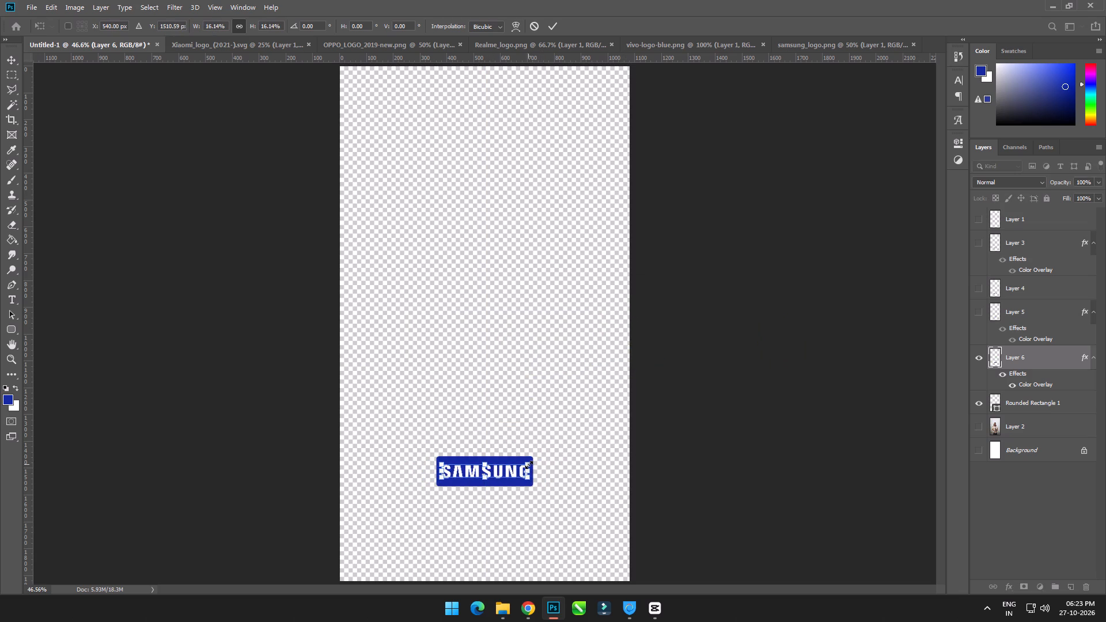
pyautogui.click(552, 25)
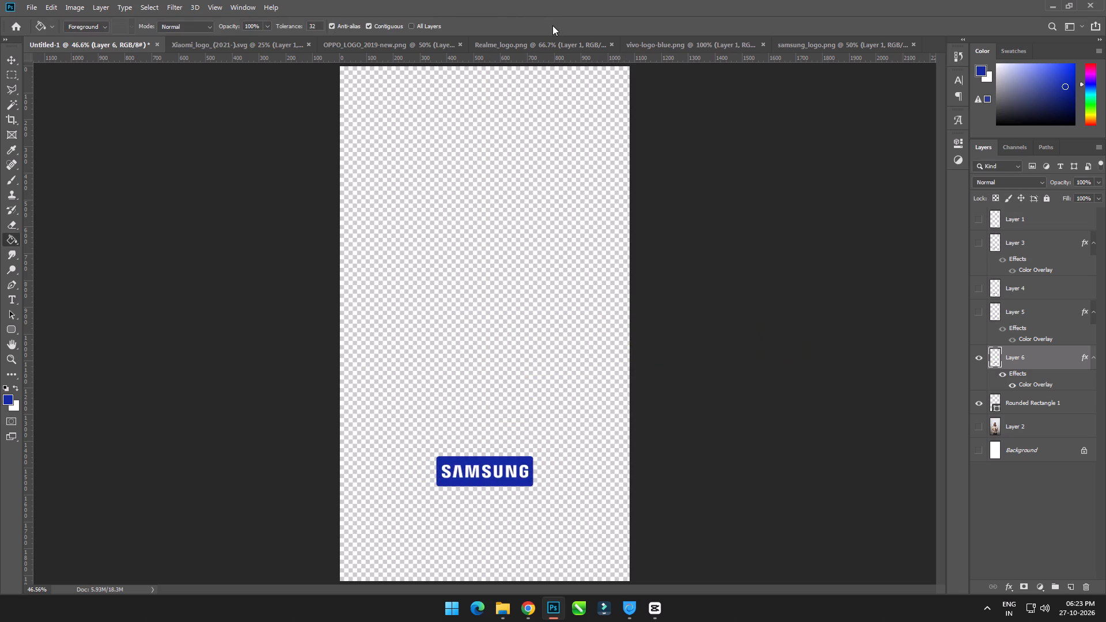